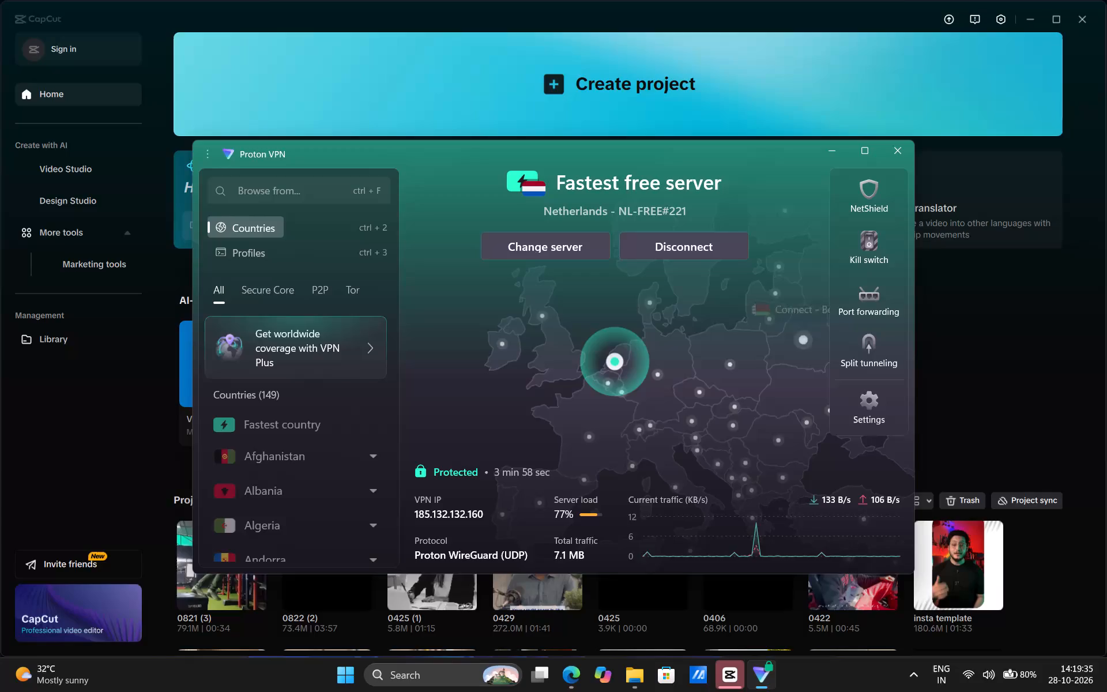
# Switch to CapCut and look through the existing projects on its home page.
pyautogui.click(983, 292)
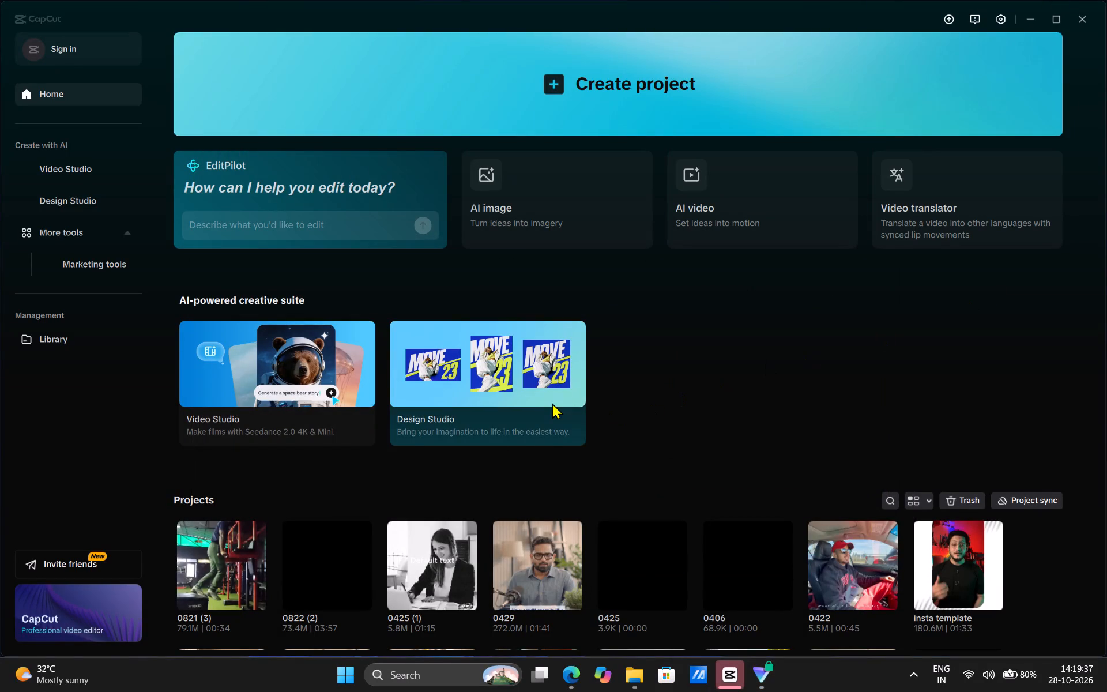
pyautogui.scroll(-2, 455, 475)
pyautogui.hscroll(3, 455, 475)
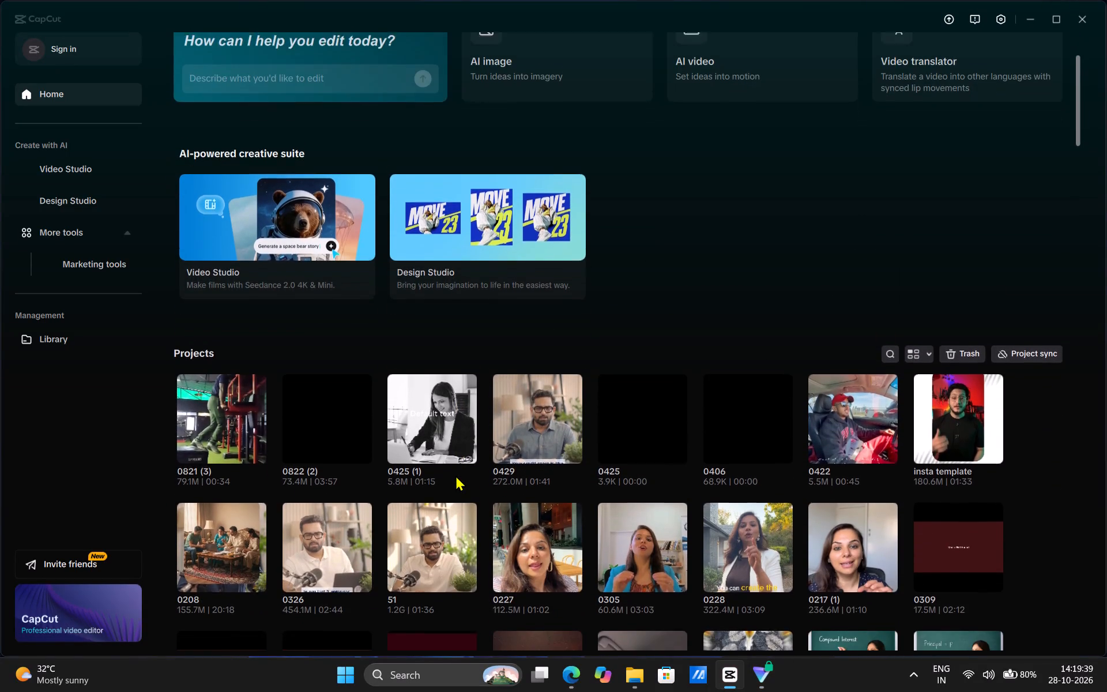
pyautogui.hscroll(2, 455, 475)
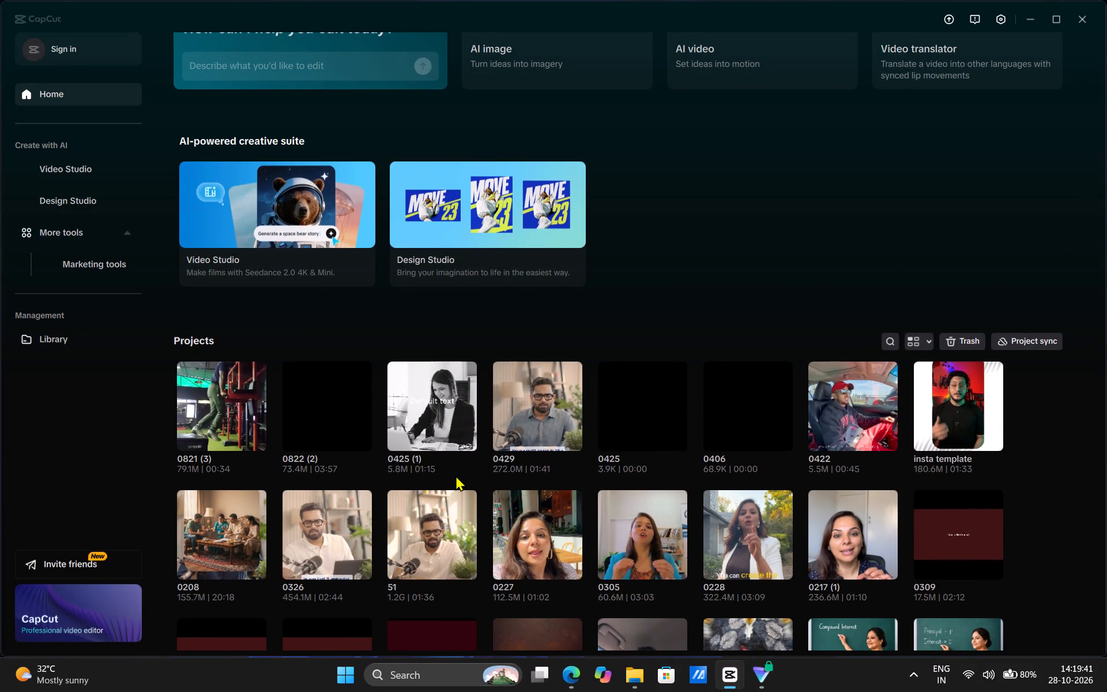
pyautogui.scroll(-1, 455, 475)
pyautogui.scroll(2, 455, 475)
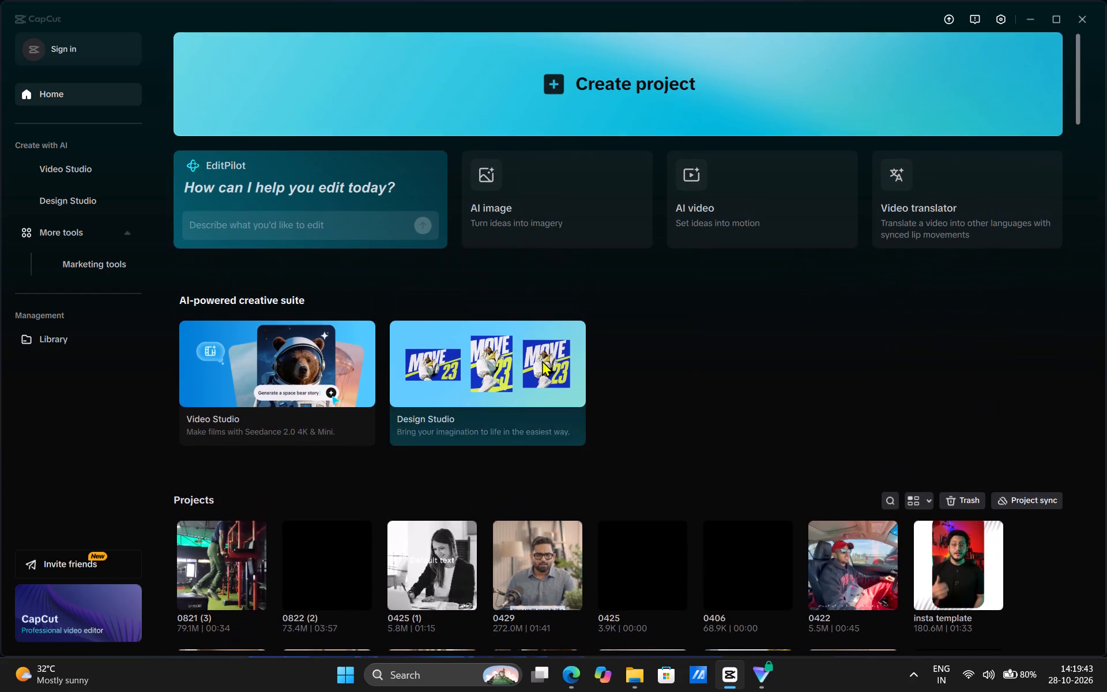
# Create a new, empty video project.
pyautogui.click(625, 80)
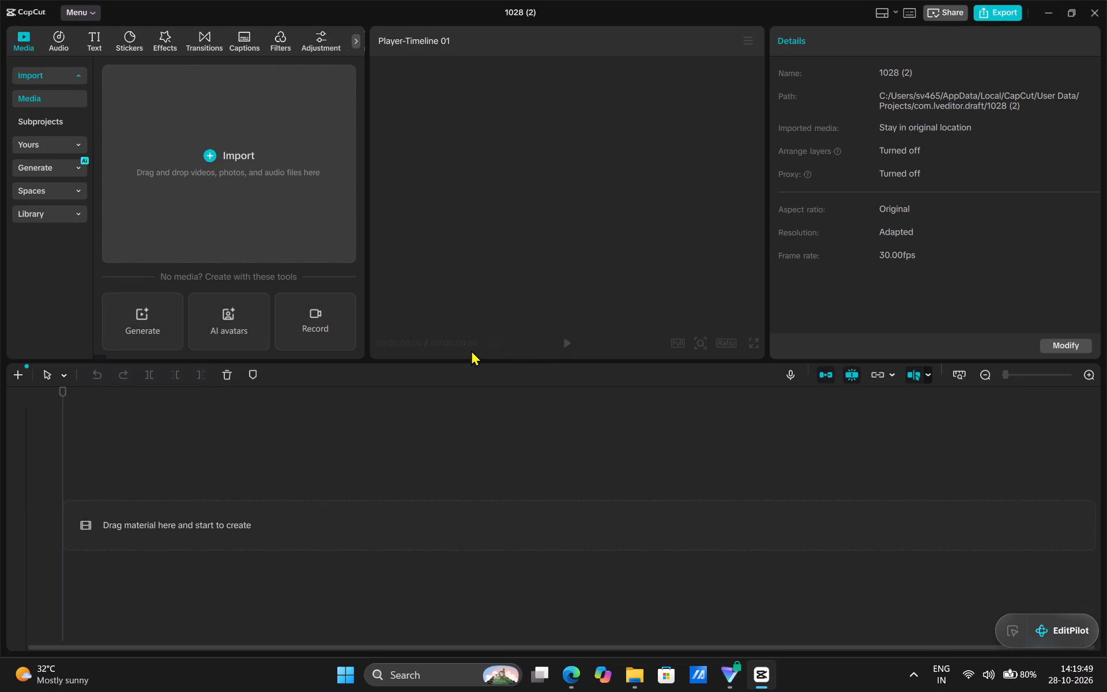
# Find WhatsApp through the Windows search and launch it.
pyautogui.click(440, 671)
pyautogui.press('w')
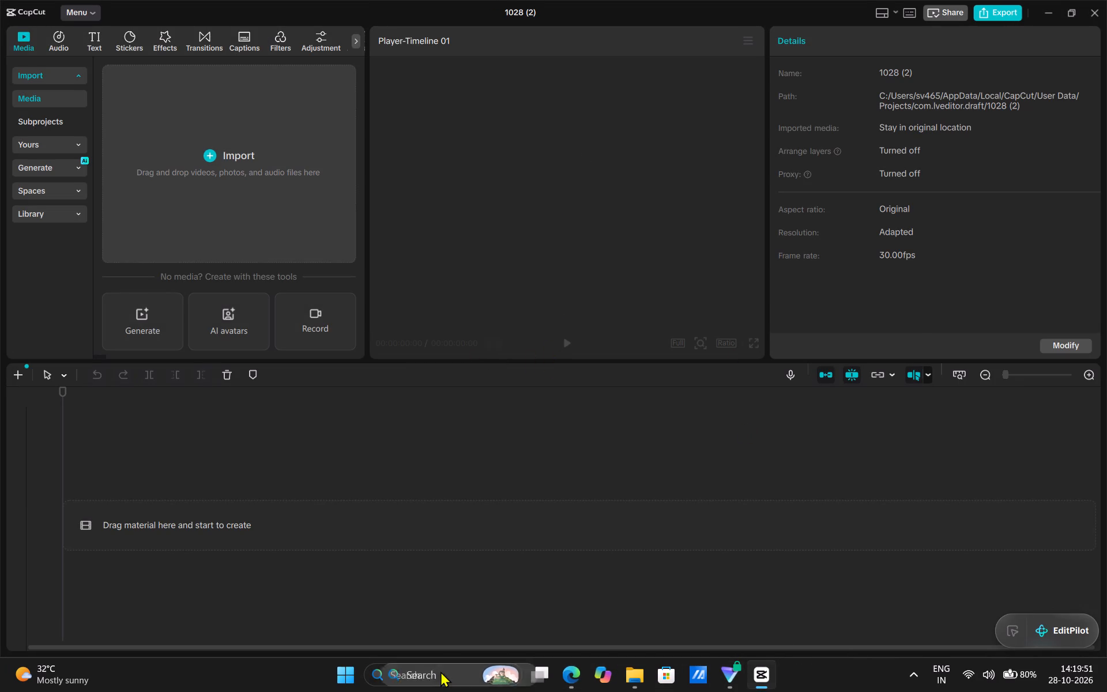
pyautogui.press('Return')
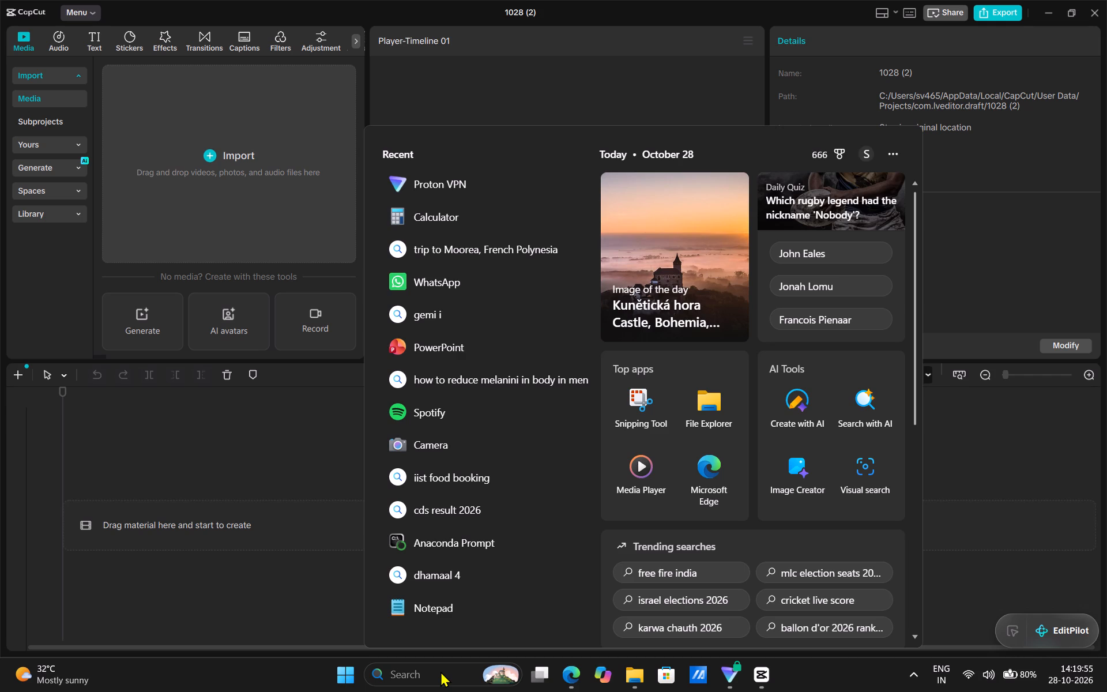
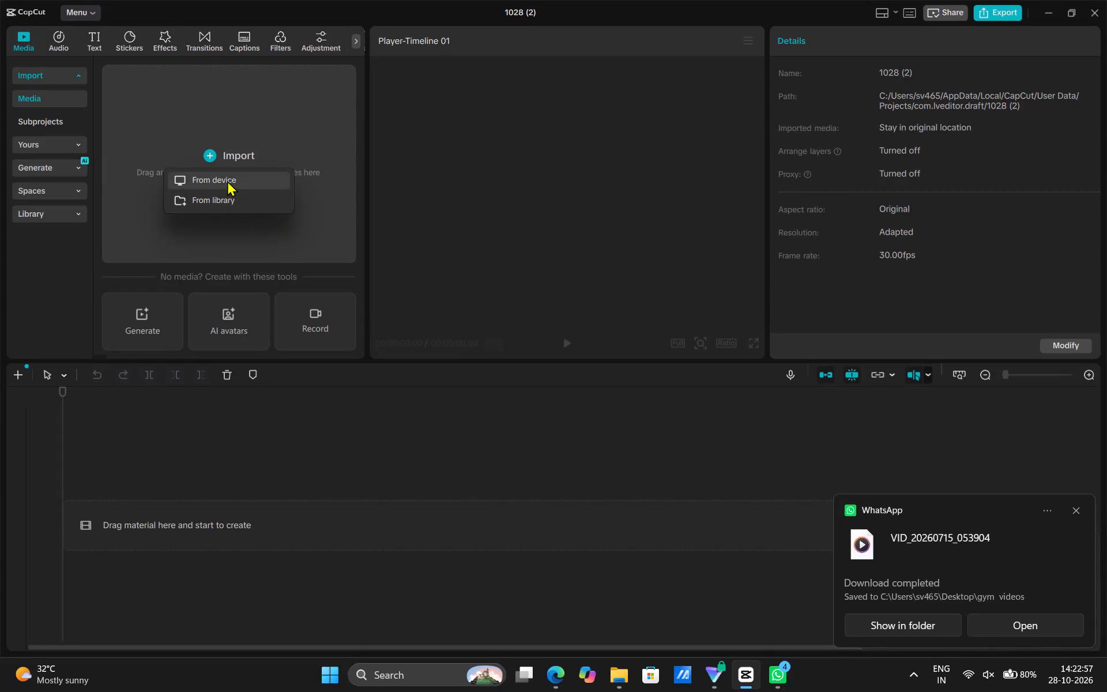
# Import the video VID_20260715_053904 from the gym videos folder on the Desktop into the project's media.
pyautogui.click(227, 171)
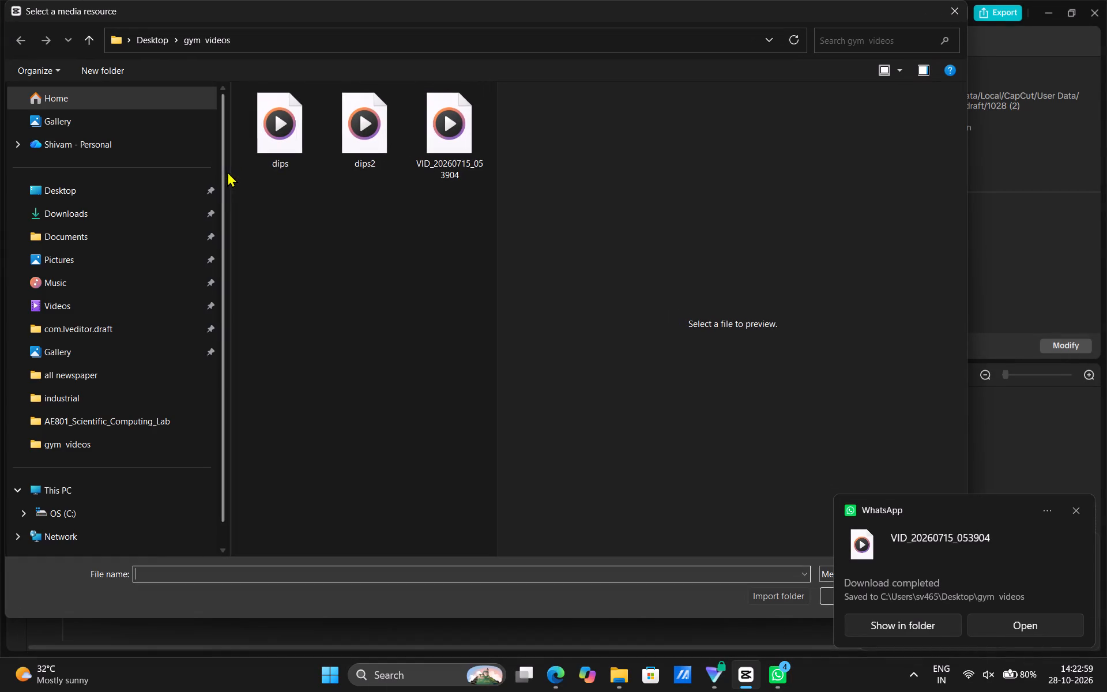
pyautogui.click(429, 154)
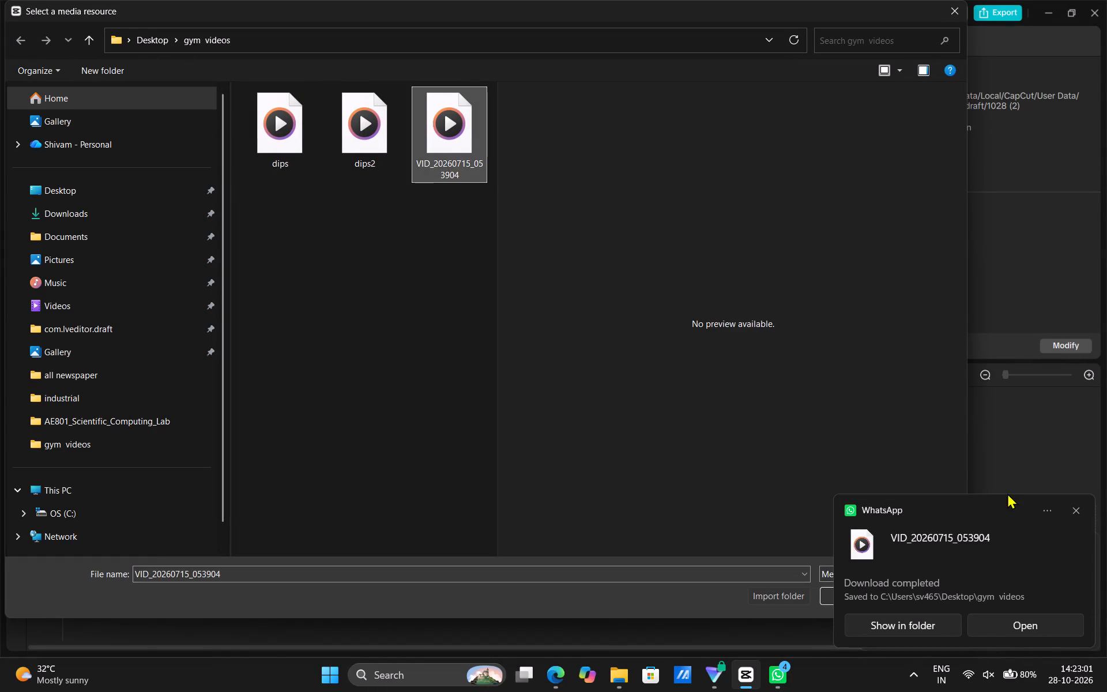
pyautogui.click(1076, 513)
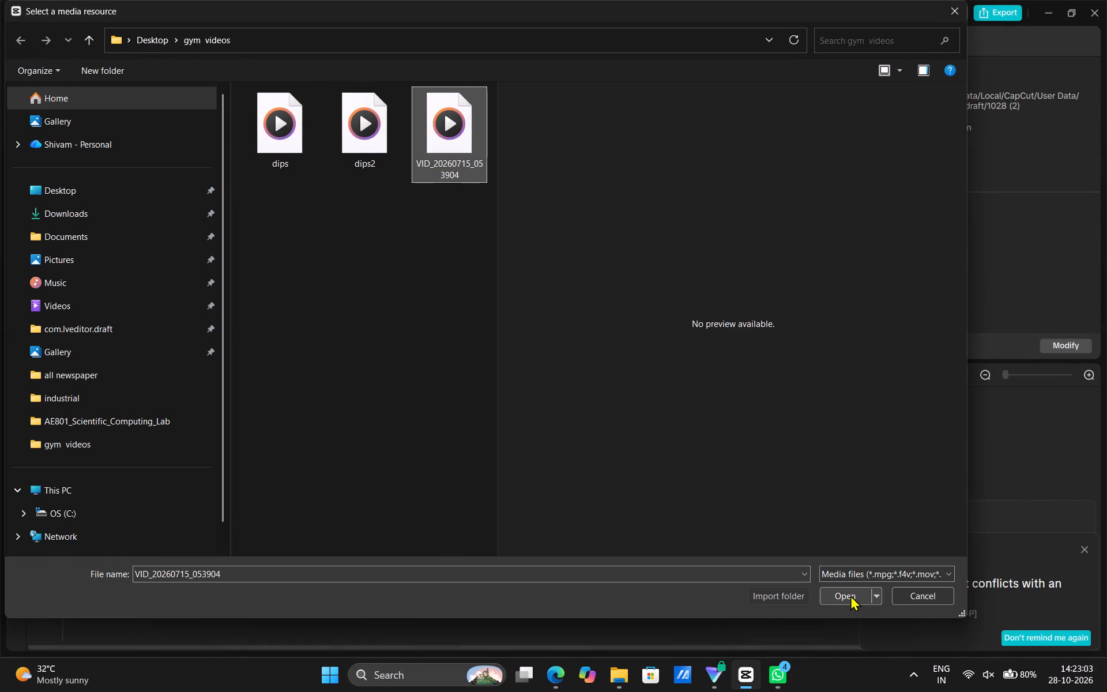
pyautogui.click(850, 595)
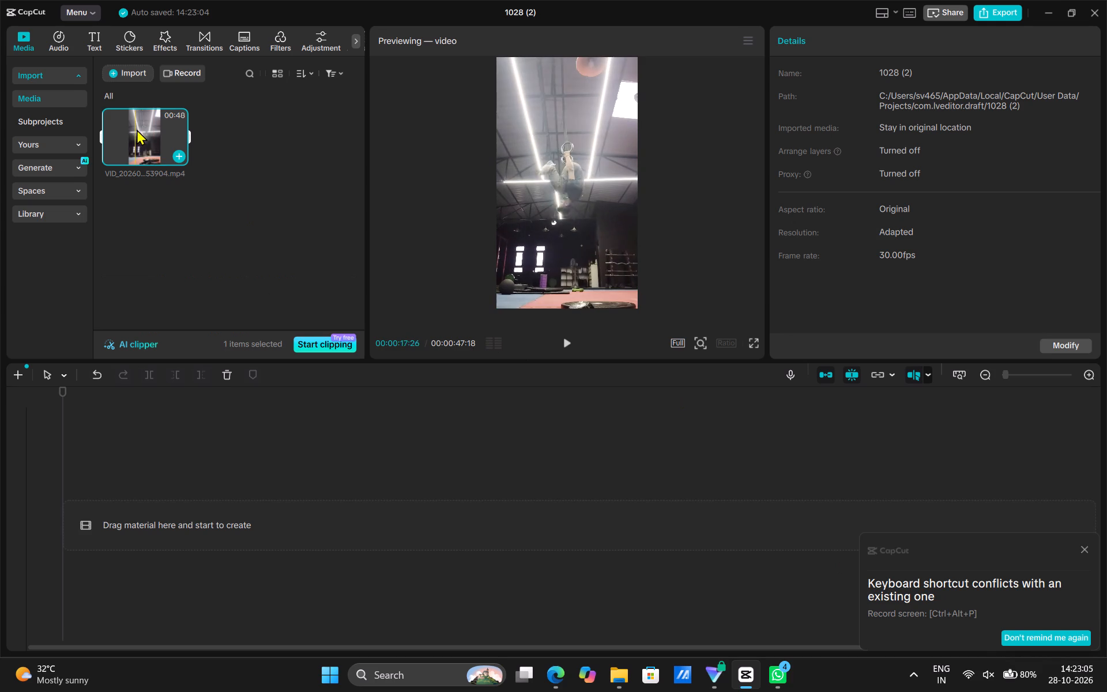
# Place the imported VID_20260715_053904.mp4 clip at the start of the empty timeline.
pyautogui.moveTo(142, 133); pyautogui.dragTo(147, 509)
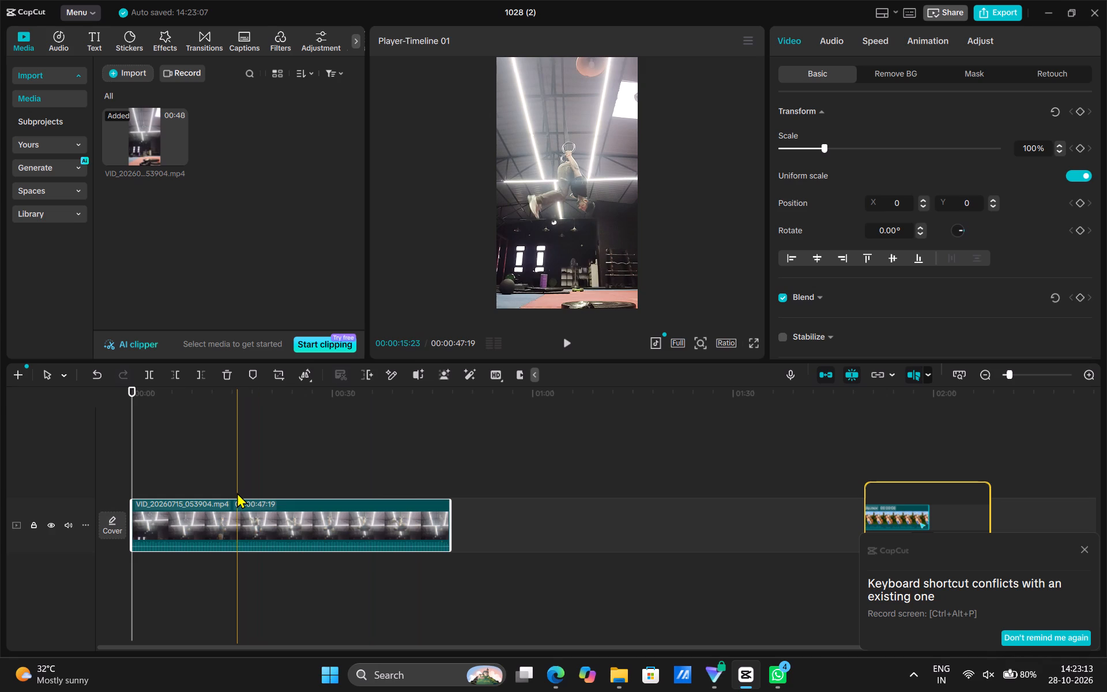
# Dismiss the keyboard shortcut conflict notice and close the Interactive edit tip.
pyautogui.click(1080, 547)
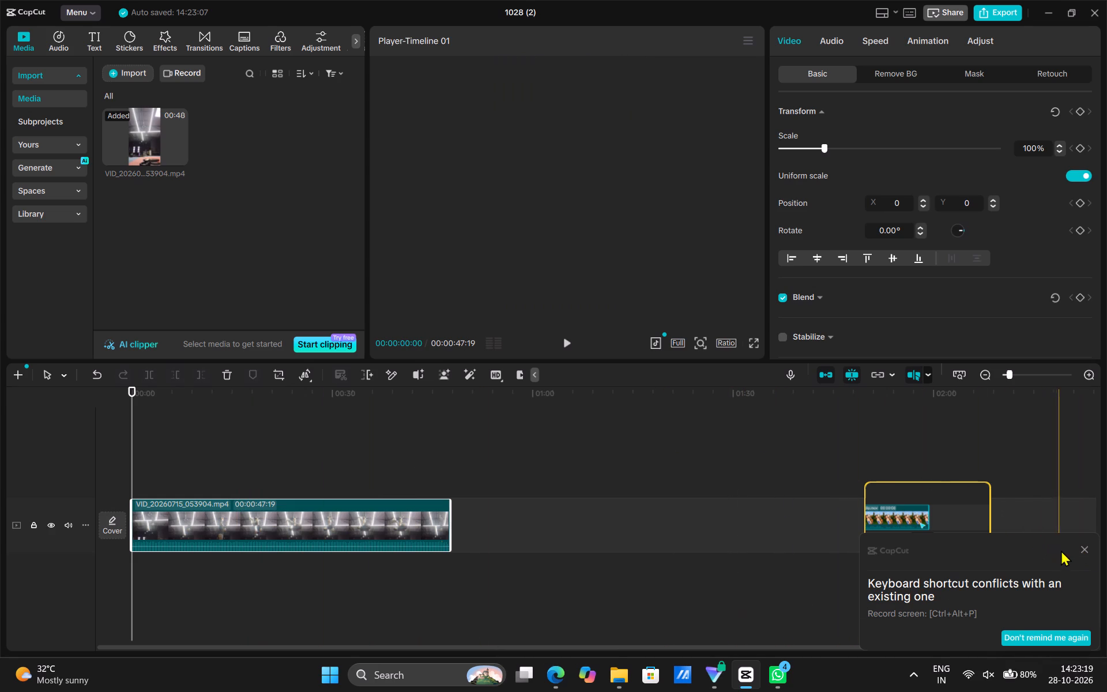
pyautogui.click(1082, 547)
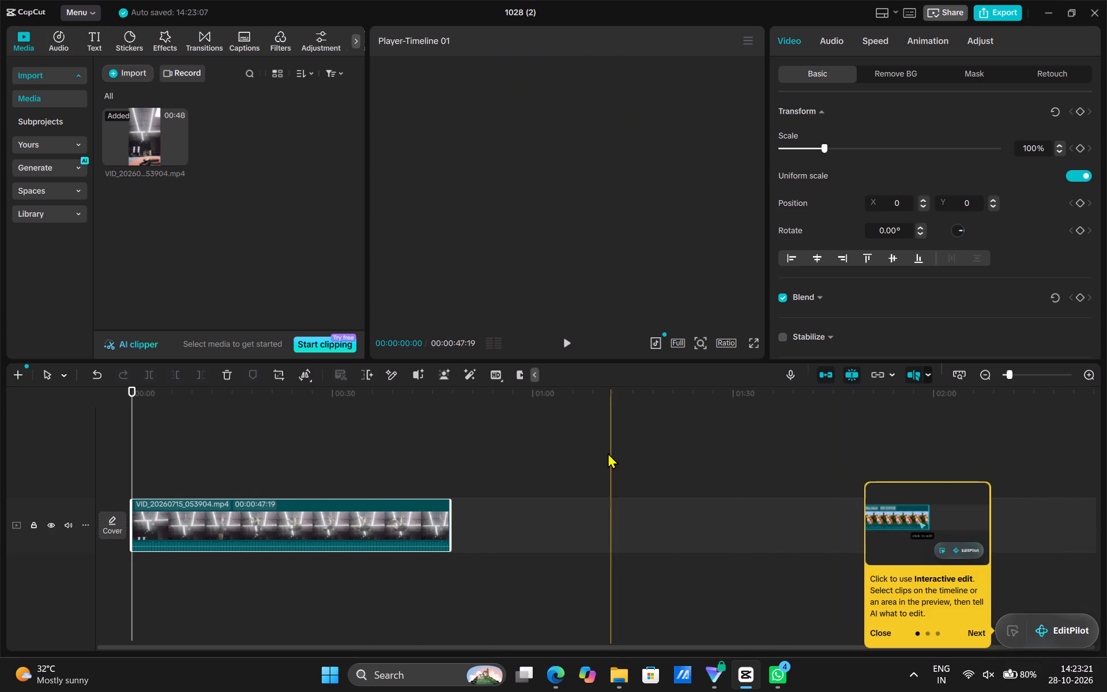
pyautogui.click(878, 632)
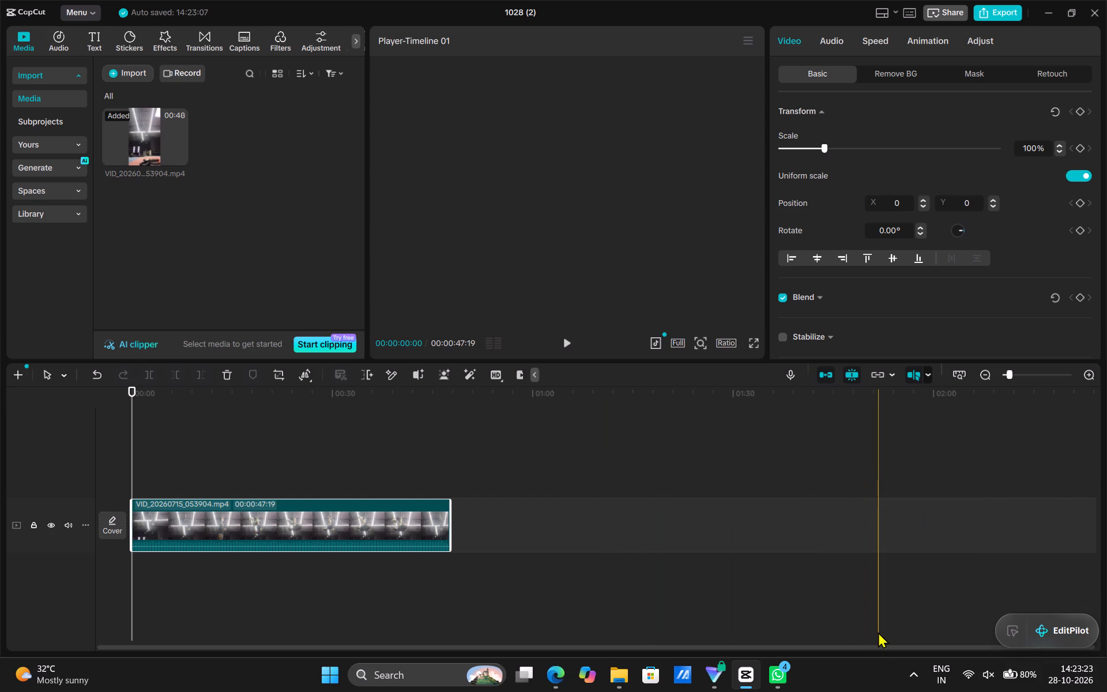
# Skim through the gym clip on the timeline and check its opening frame in full-screen preview.
pyautogui.keyDown('ctrl'); pyautogui.scroll(3, 465, 441); pyautogui.keyUp('ctrl')
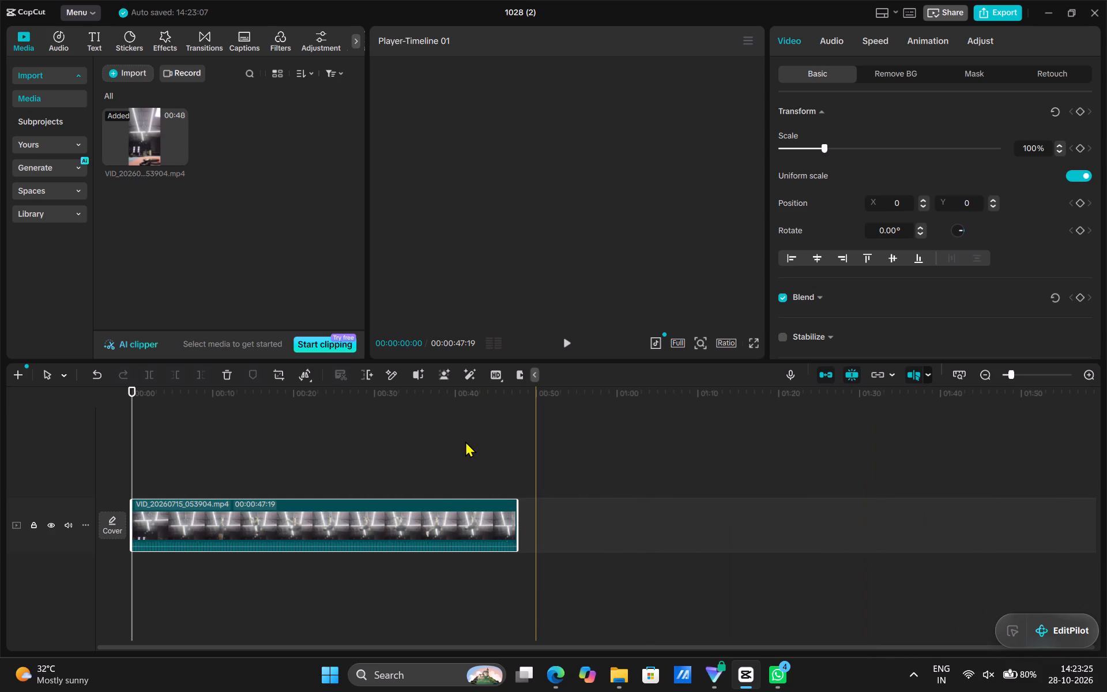
pyautogui.moveTo(135, 426); pyautogui.dragTo(189, 435)
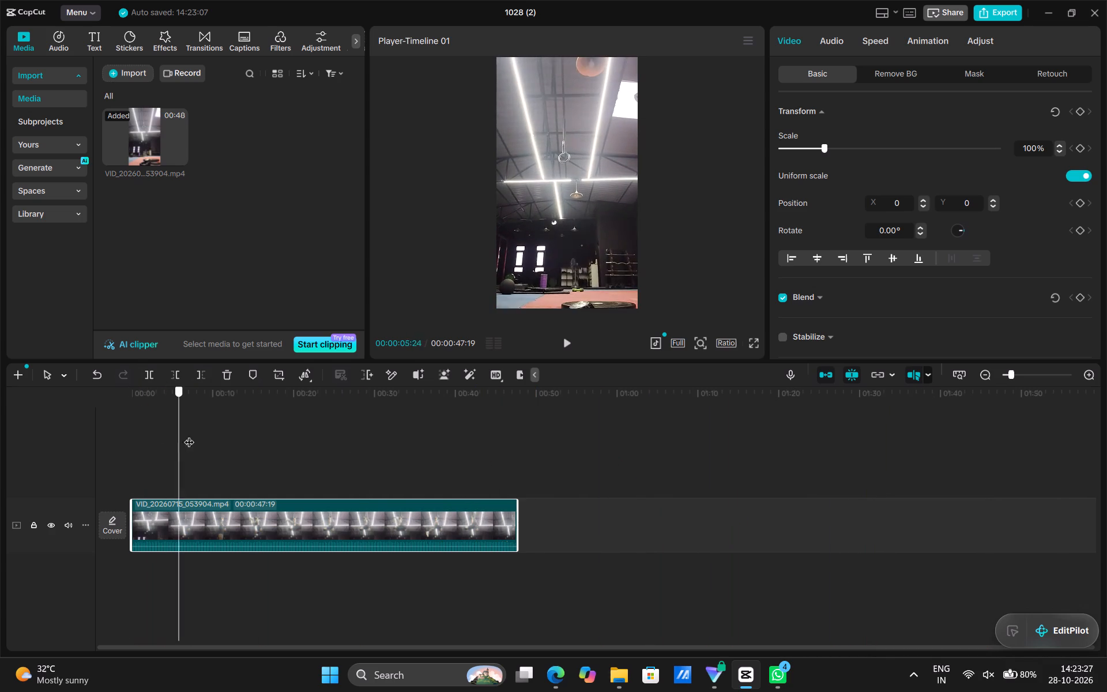
pyautogui.moveTo(189, 435); pyautogui.dragTo(413, 472)
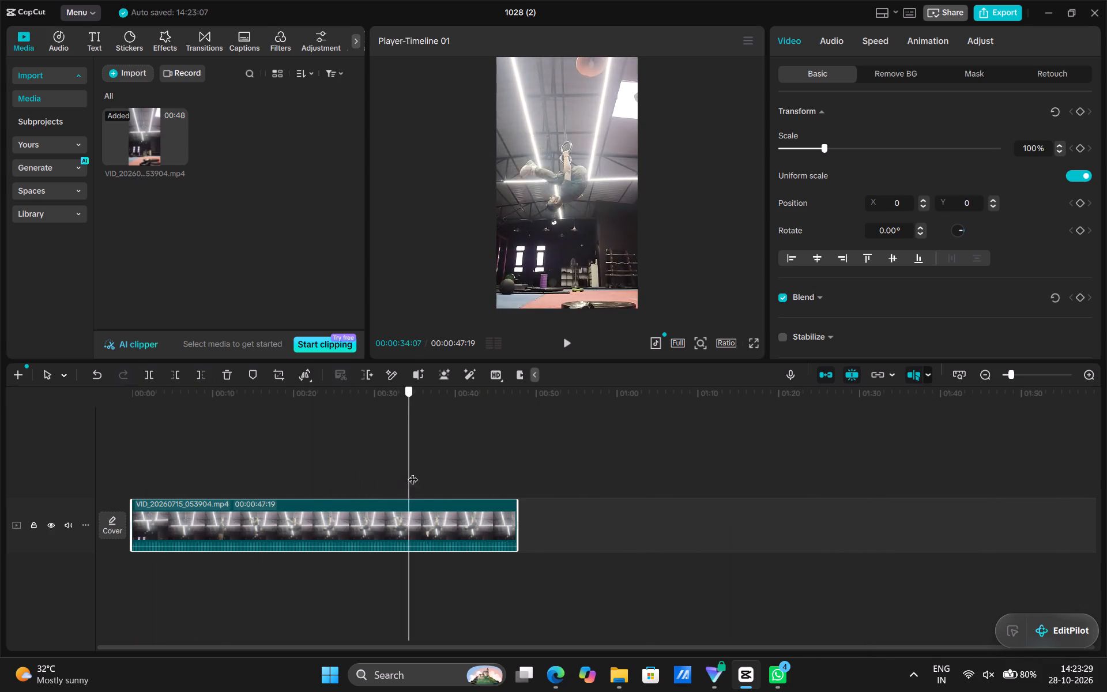
pyautogui.moveTo(413, 472); pyautogui.dragTo(161, 435)
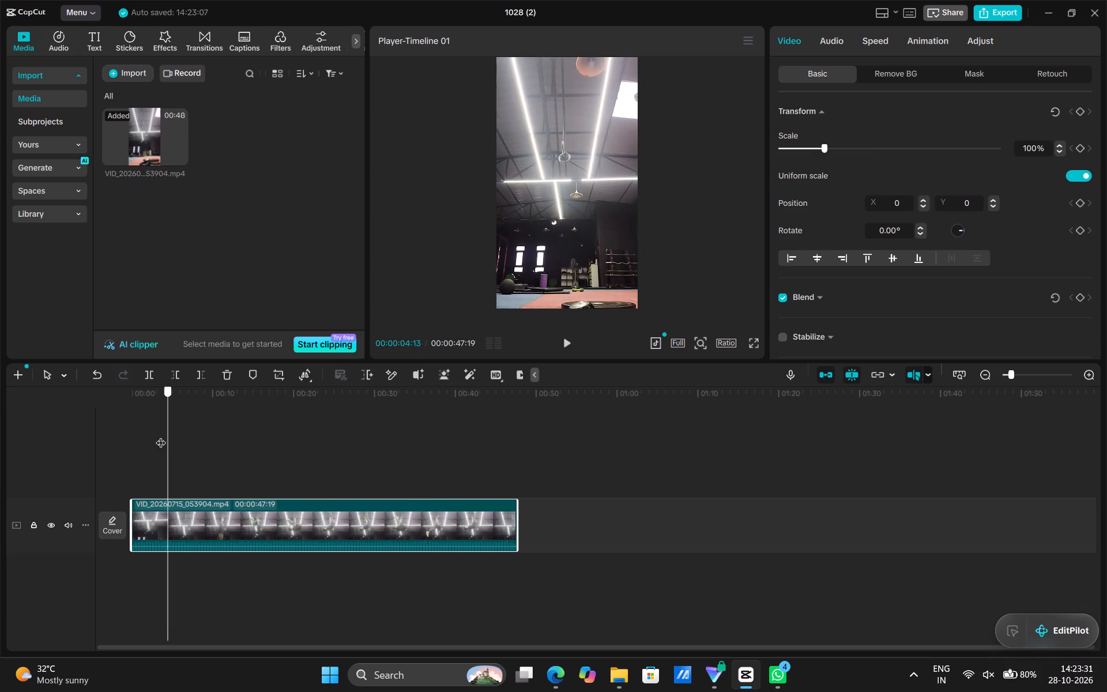
pyautogui.moveTo(161, 435); pyautogui.dragTo(129, 432)
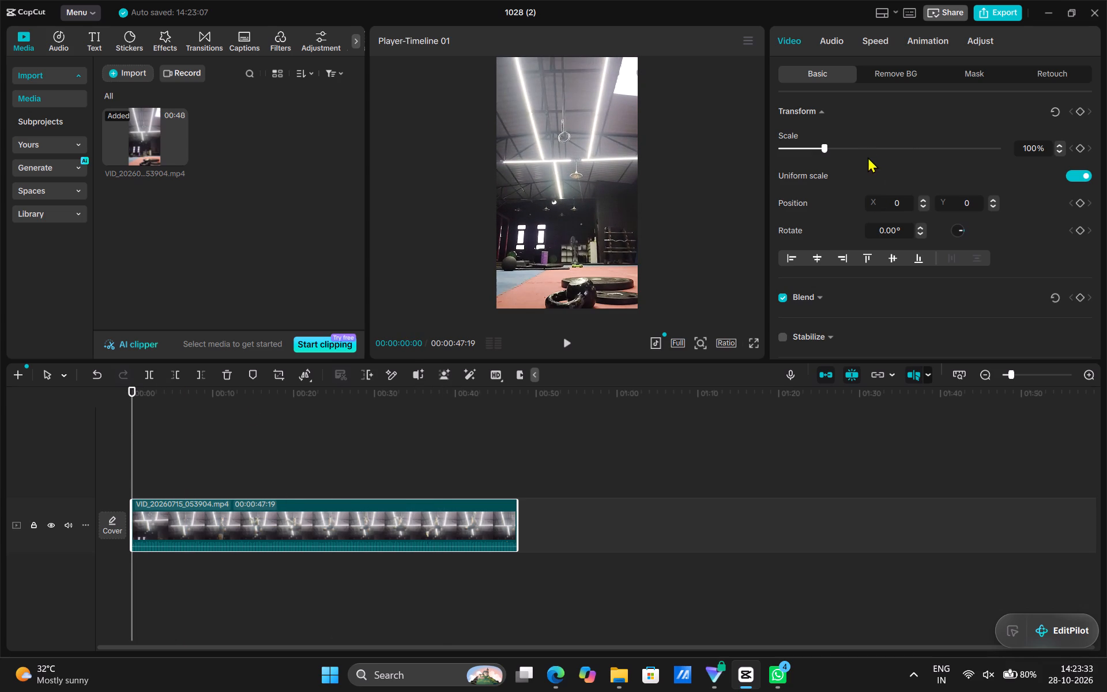
pyautogui.click(750, 343)
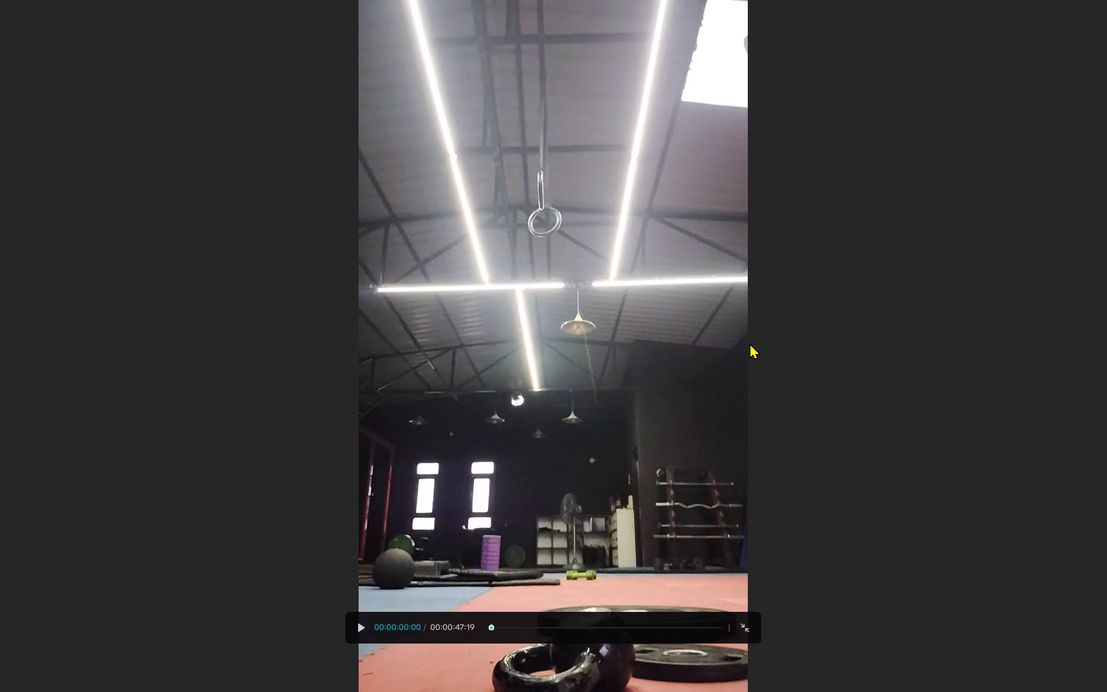
pyautogui.click(742, 622)
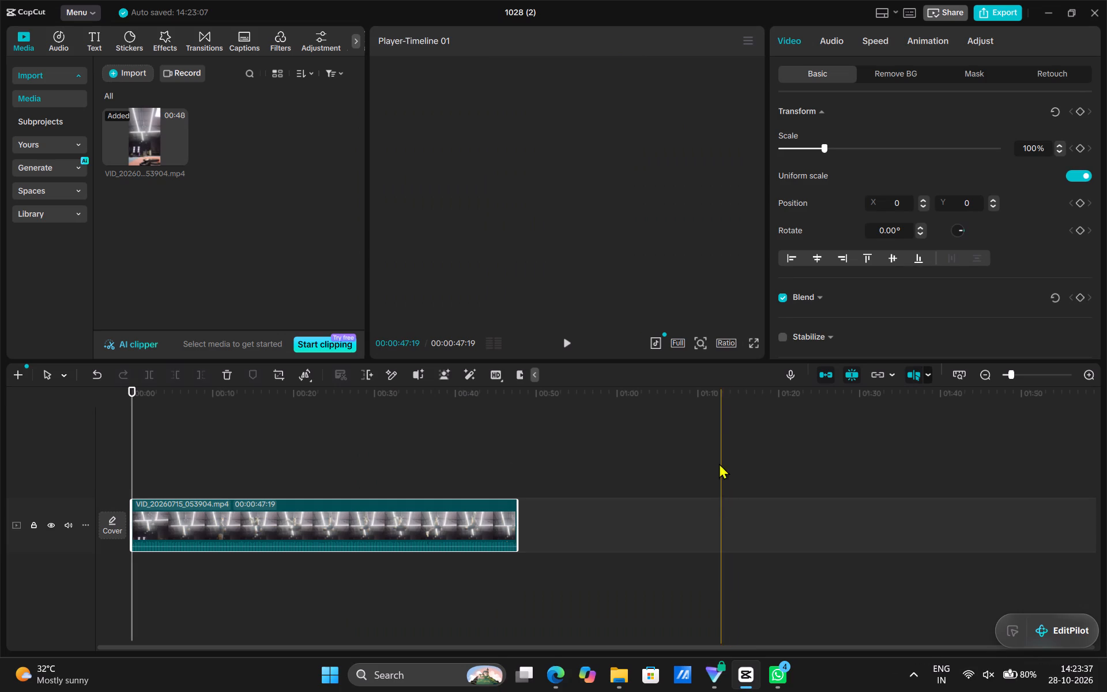
# Set the project's aspect ratio to 3:4.
pyautogui.click(723, 344)
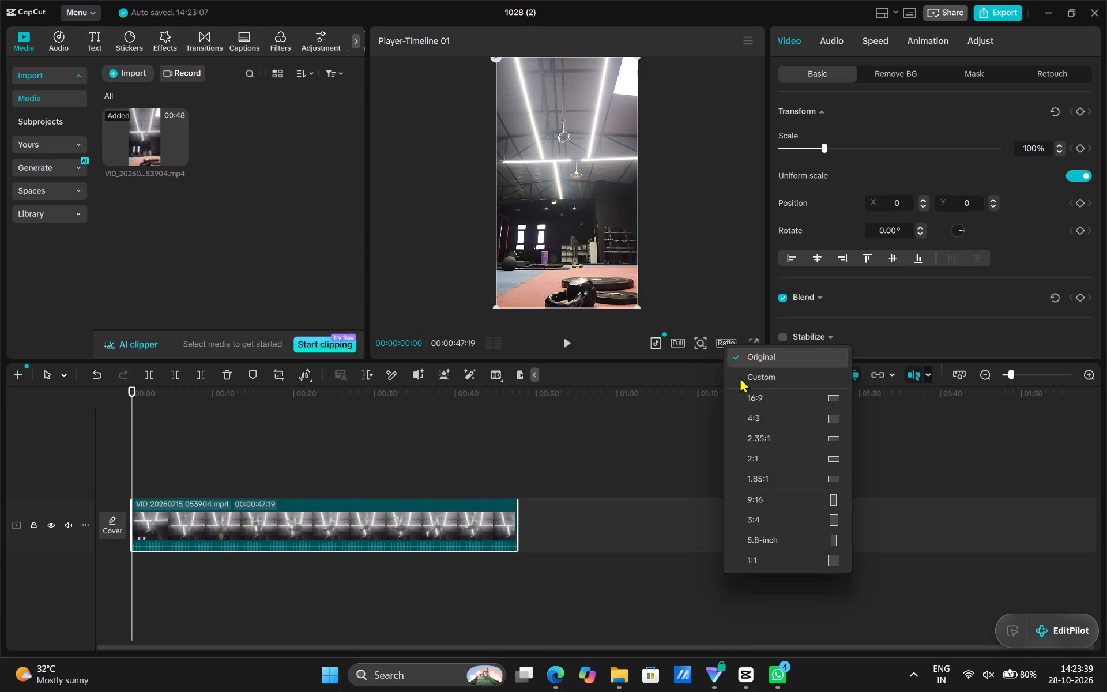
pyautogui.click(789, 516)
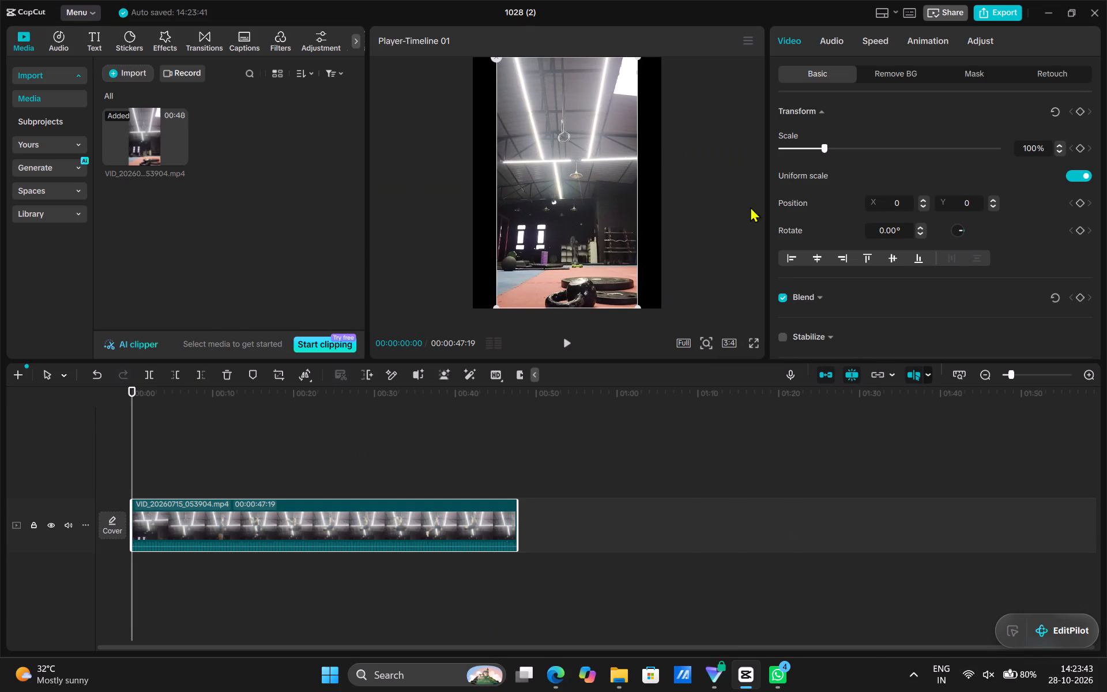
# Enlarge the gym clip to a scale of 133% so it fills the width of the 3:4 frame.
pyautogui.click(824, 146)
pyautogui.click(824, 146)
pyautogui.moveTo(635, 306); pyautogui.dragTo(653, 317)
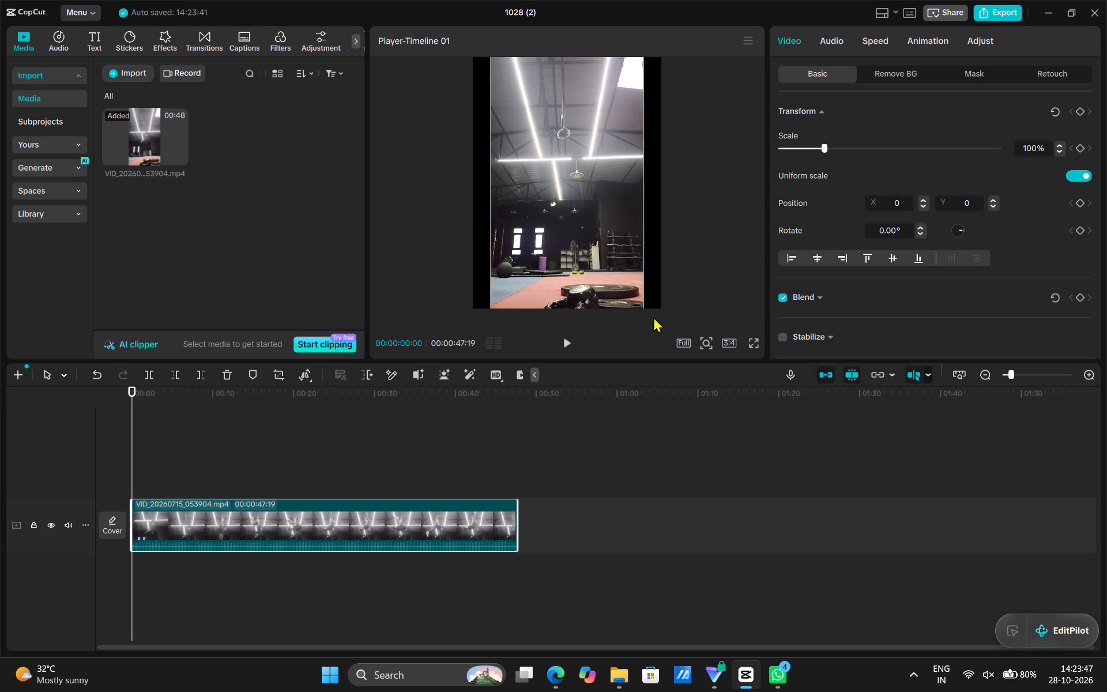
pyautogui.moveTo(653, 317); pyautogui.dragTo(705, 339)
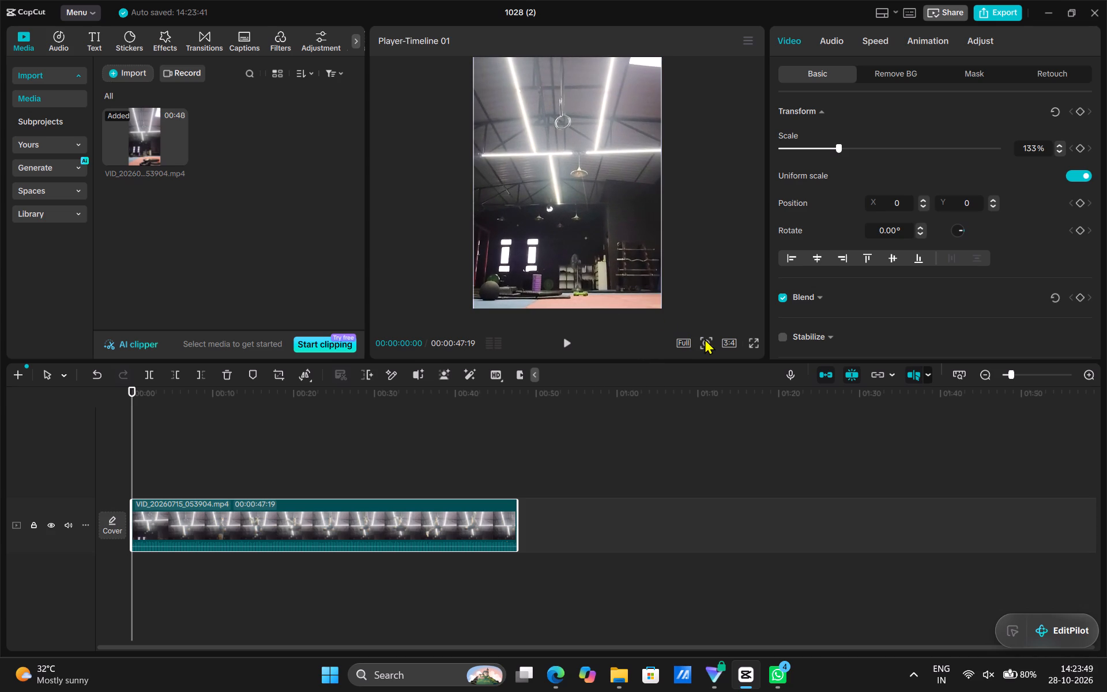
pyautogui.click(717, 222)
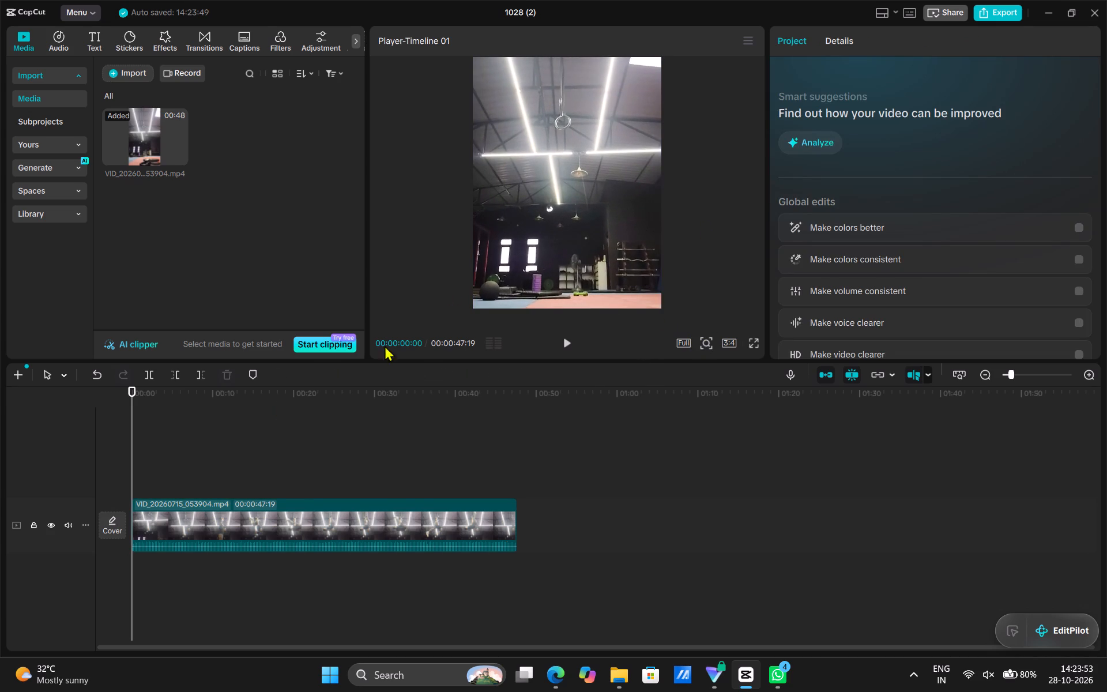
# Find a frame with the athlete inverted on the rings and shift the clip straight up to Y position 495.
pyautogui.moveTo(132, 439); pyautogui.dragTo(241, 447)
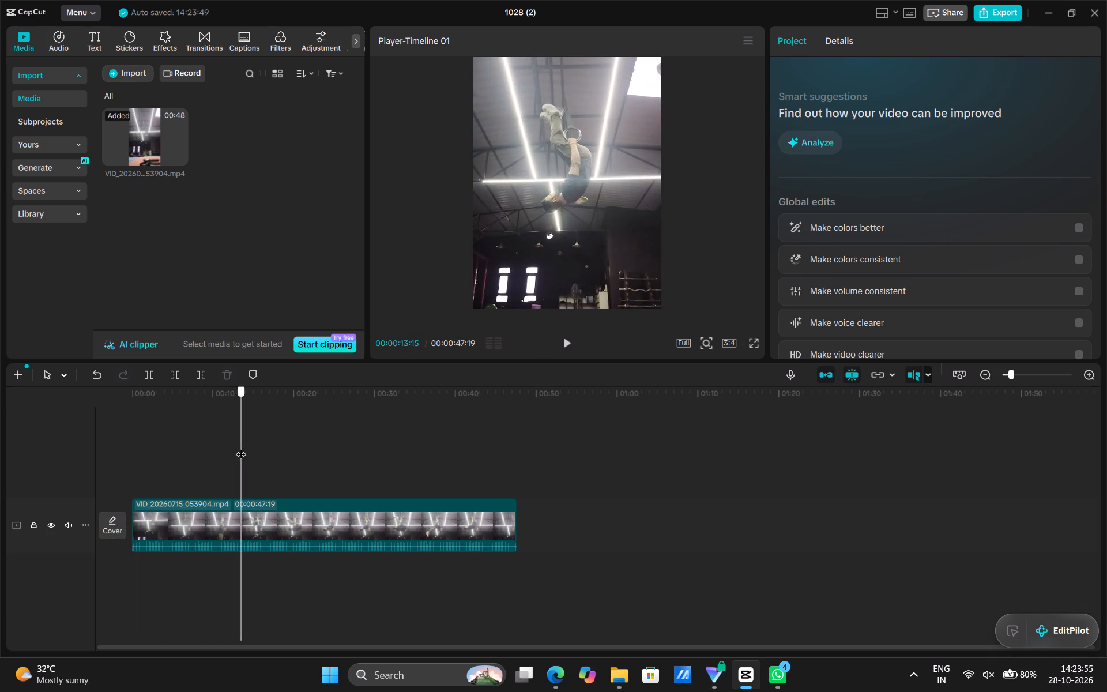
pyautogui.moveTo(241, 447); pyautogui.dragTo(228, 447)
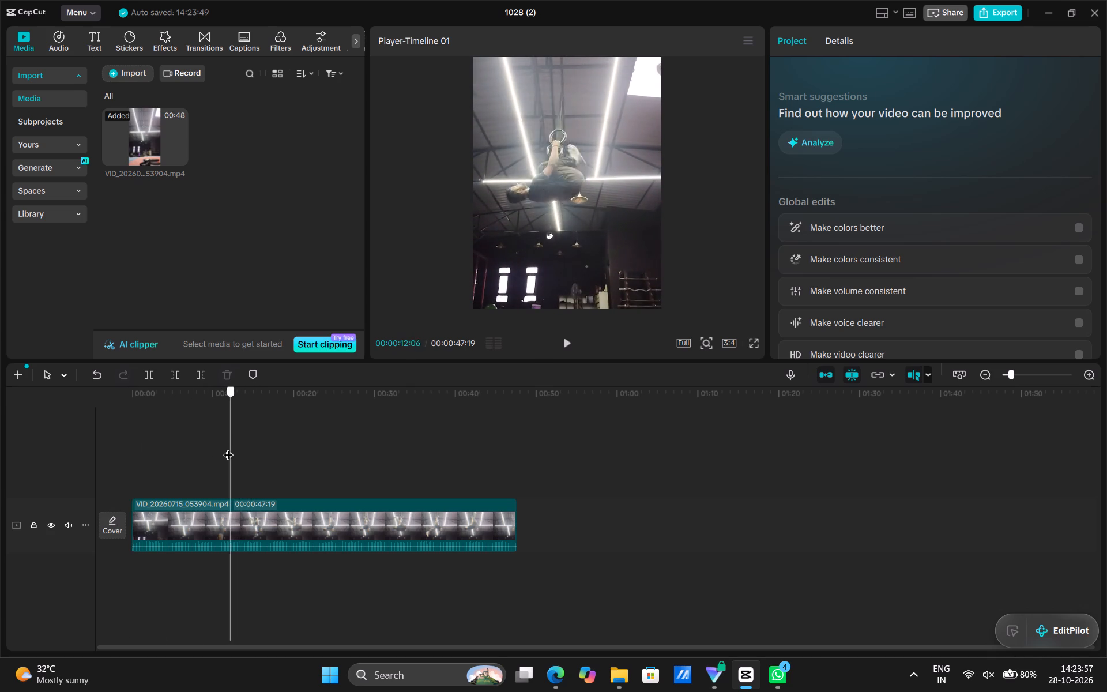
pyautogui.moveTo(228, 447); pyautogui.dragTo(205, 446)
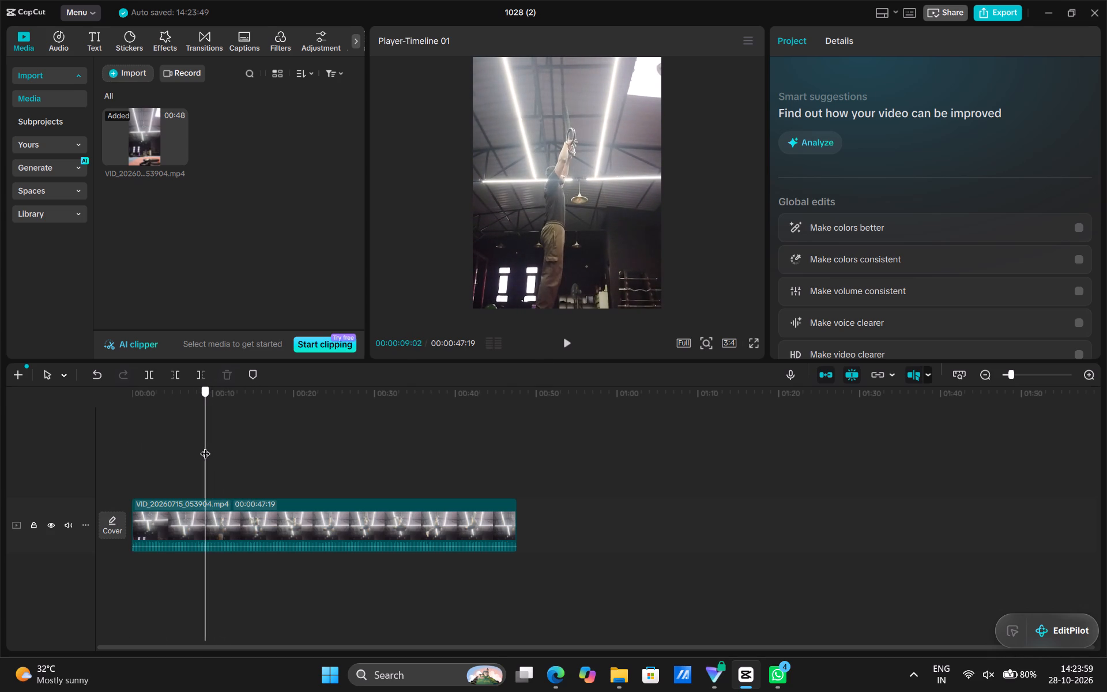
pyautogui.moveTo(205, 446); pyautogui.dragTo(257, 452)
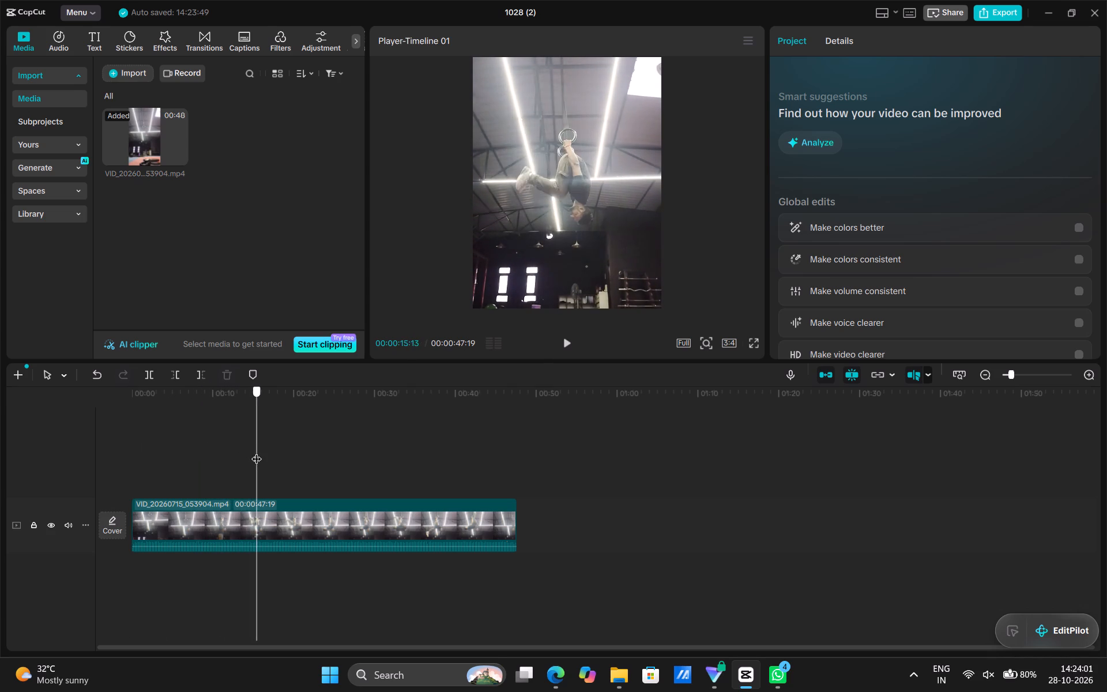
pyautogui.moveTo(257, 452); pyautogui.dragTo(304, 453)
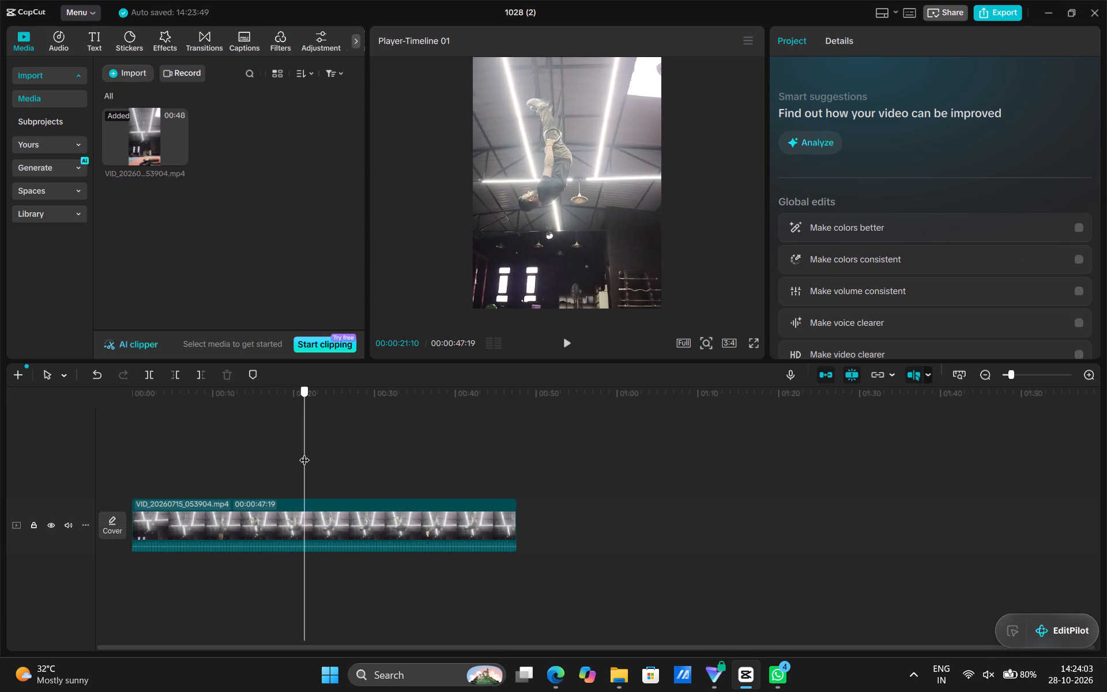
pyautogui.moveTo(304, 453); pyautogui.dragTo(308, 453)
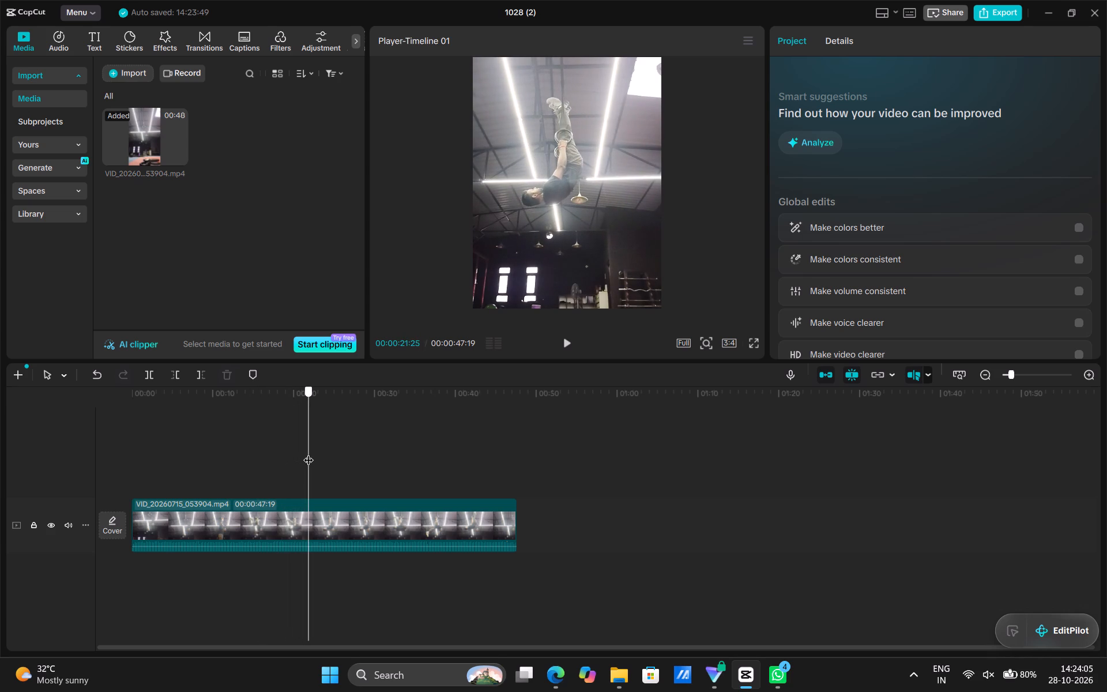
pyautogui.moveTo(308, 453); pyautogui.dragTo(307, 452)
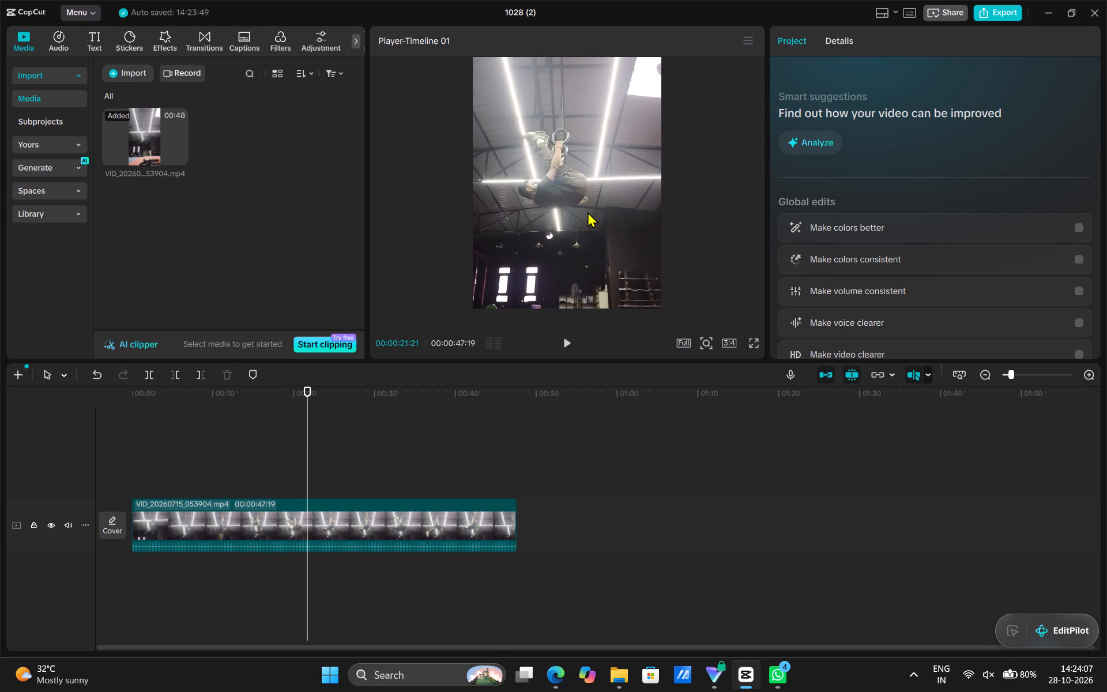
pyautogui.click(588, 212)
pyautogui.moveTo(588, 212); pyautogui.dragTo(588, 195)
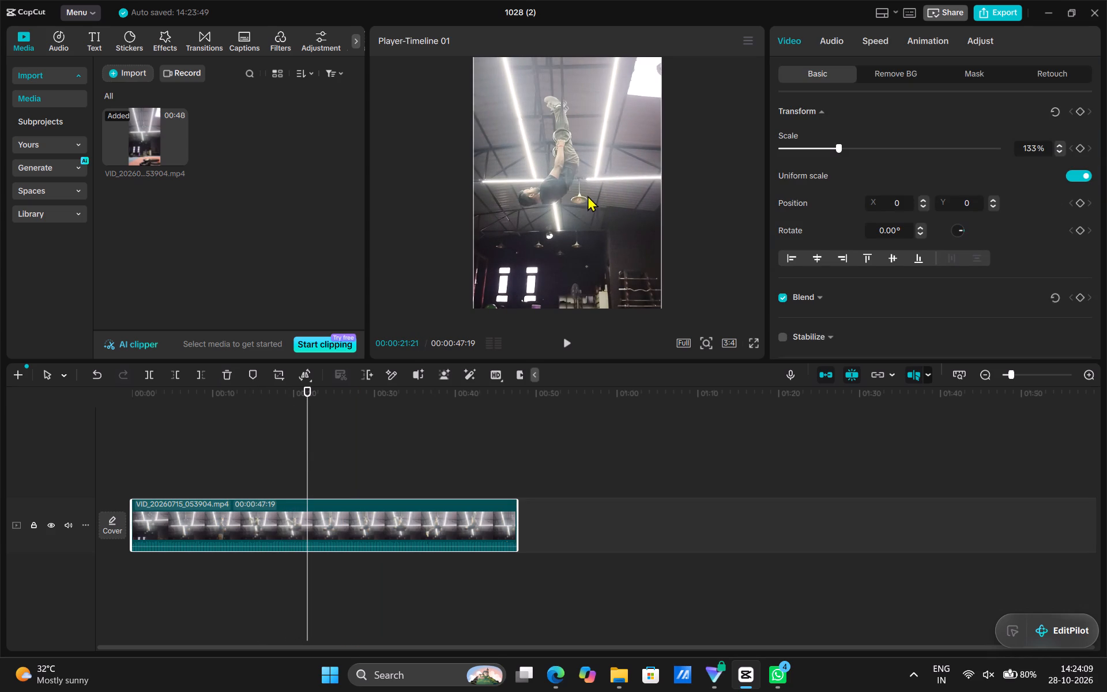
pyautogui.moveTo(588, 195); pyautogui.dragTo(586, 177)
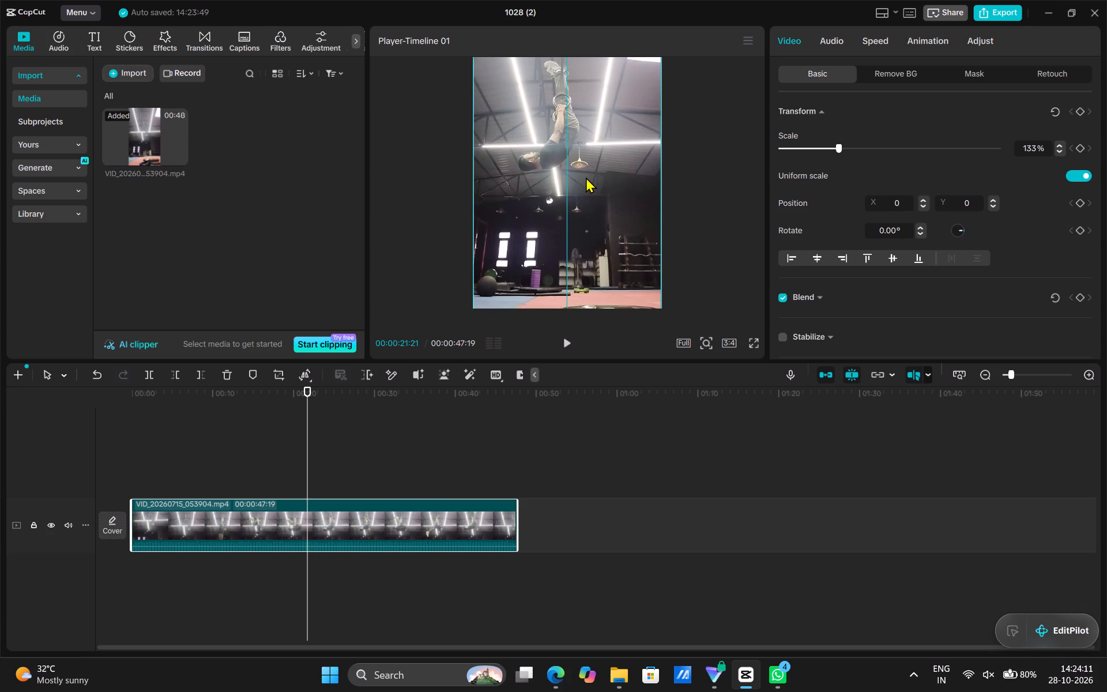
pyautogui.moveTo(586, 177); pyautogui.dragTo(586, 182)
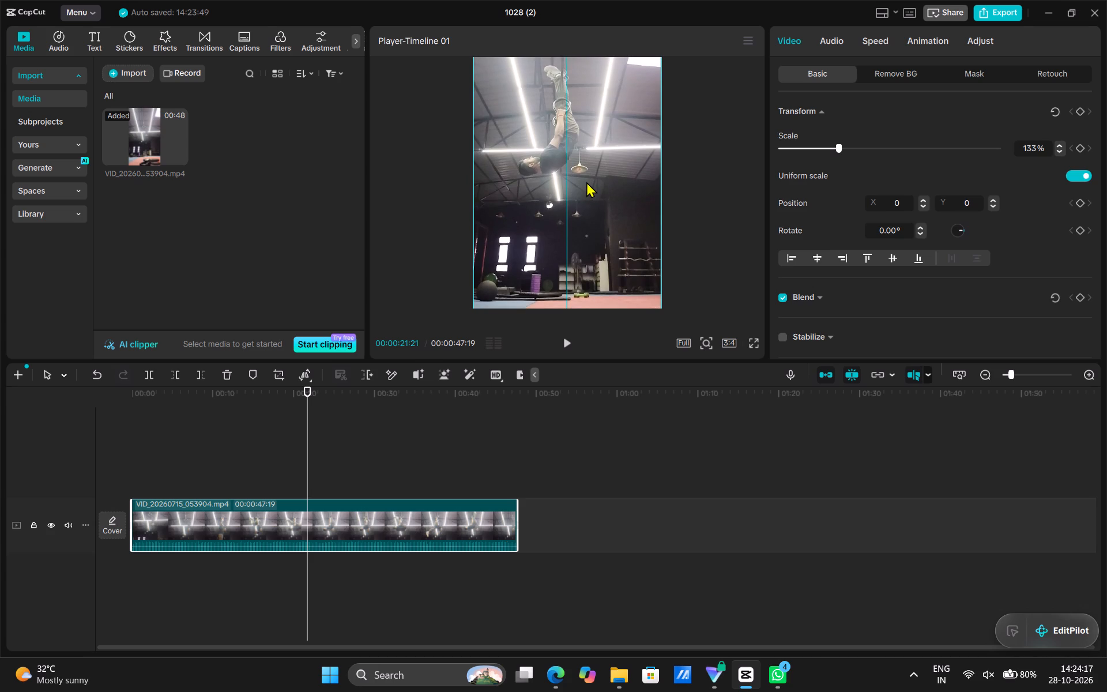
pyautogui.moveTo(586, 182); pyautogui.dragTo(586, 181)
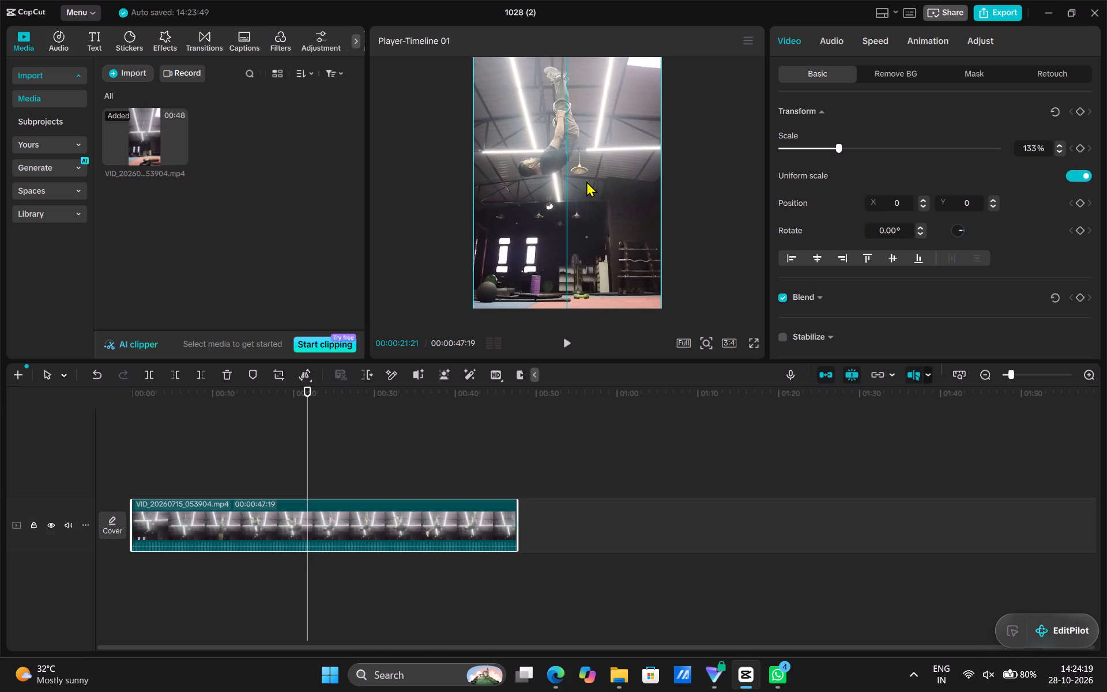
pyautogui.moveTo(586, 181); pyautogui.dragTo(586, 179)
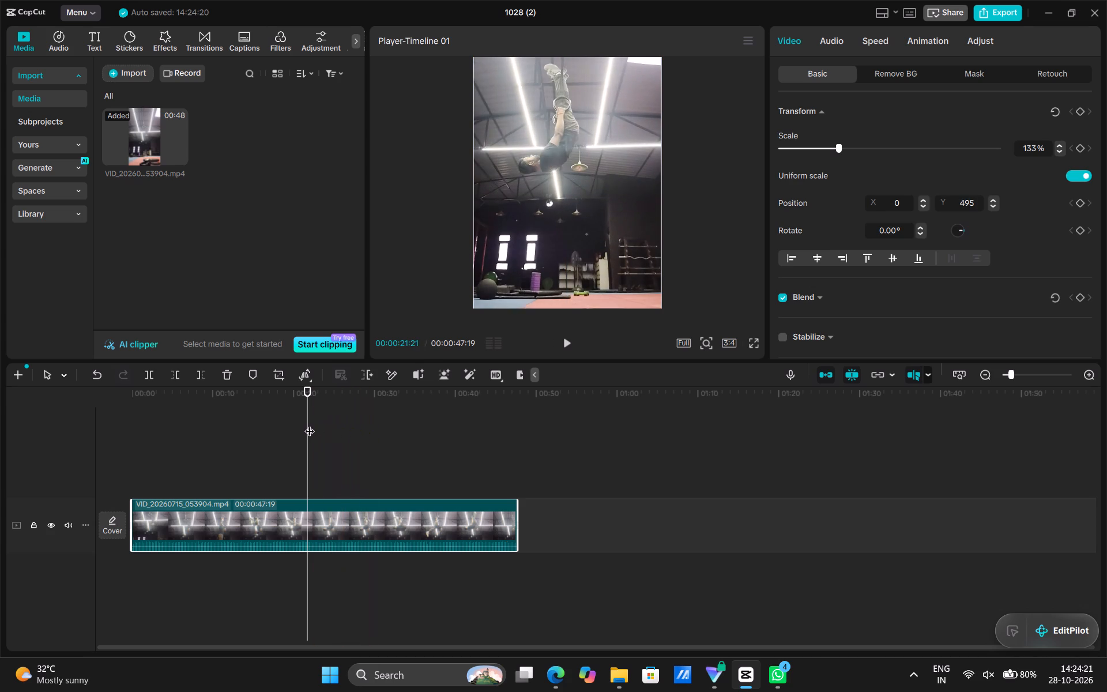
# Locate where the athlete walks in and trim the empty opening off the clip's start, leaving a duration of 00:00:39:21.
pyautogui.moveTo(310, 424); pyautogui.dragTo(141, 446)
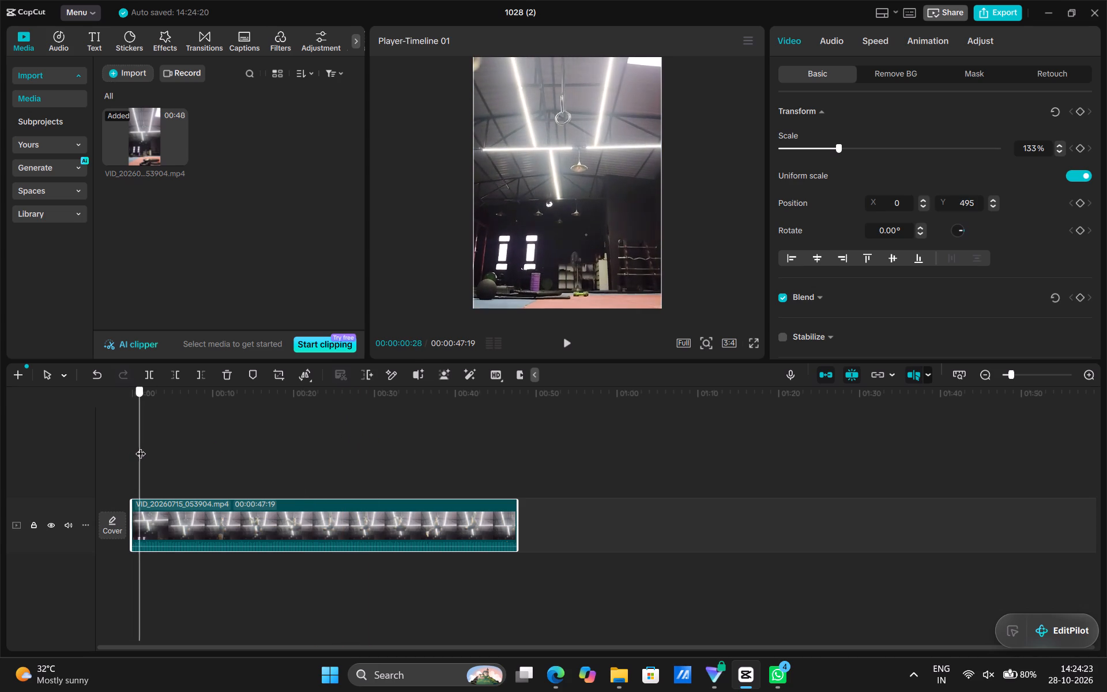
pyautogui.moveTo(141, 446); pyautogui.dragTo(146, 448)
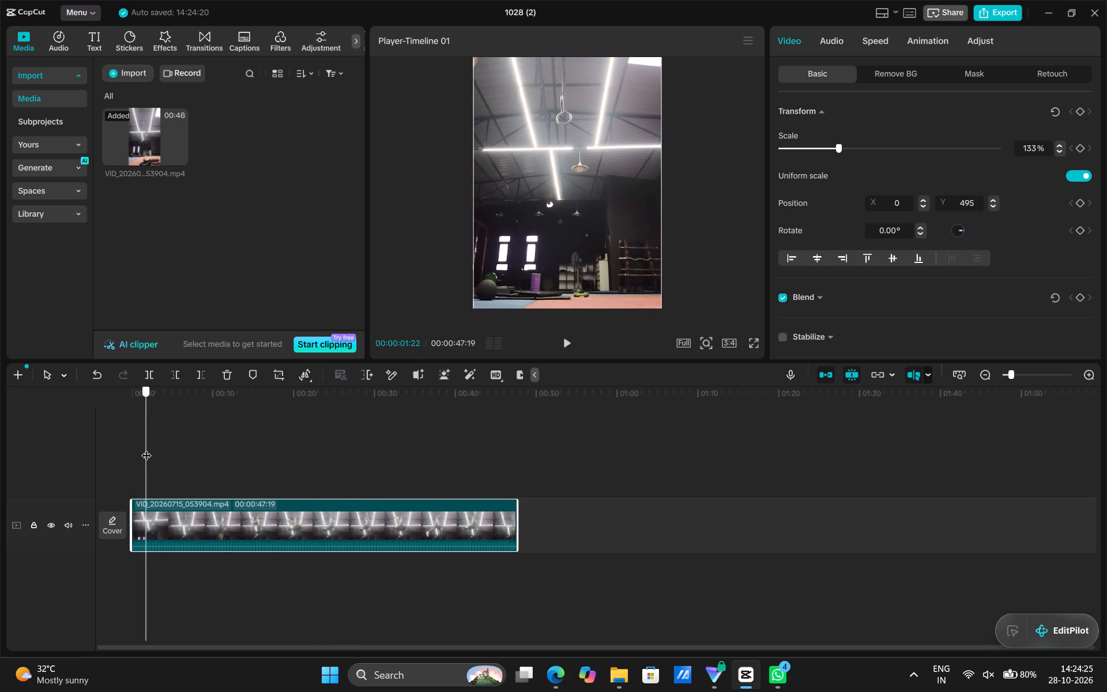
pyautogui.moveTo(146, 448); pyautogui.dragTo(174, 454)
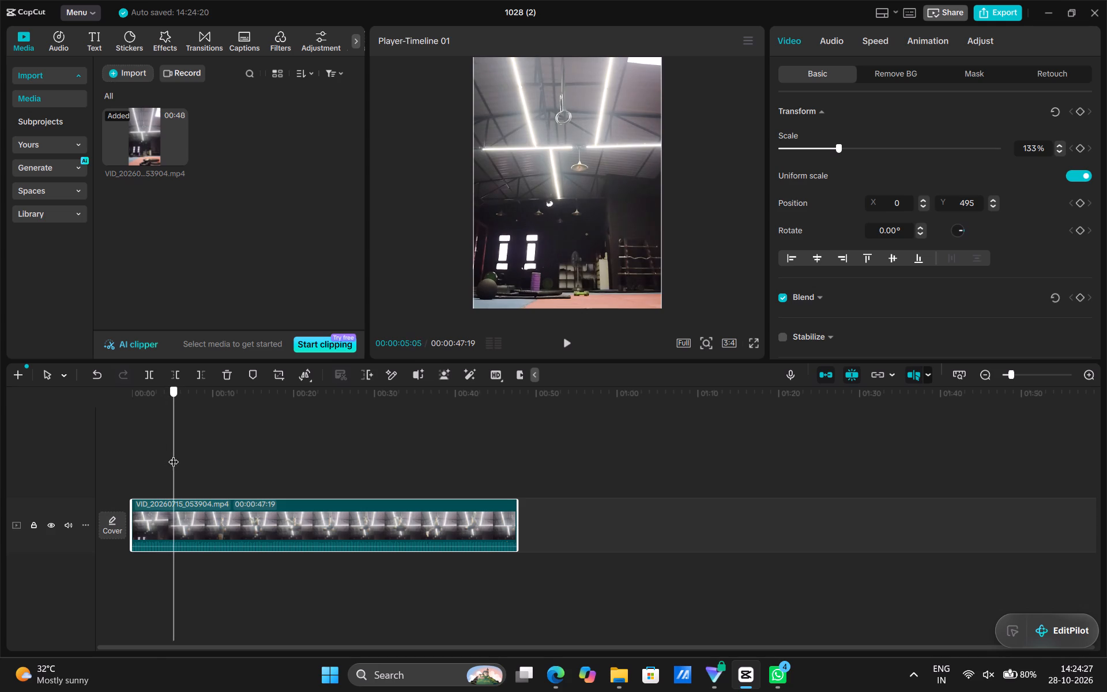
pyautogui.moveTo(174, 454); pyautogui.dragTo(193, 461)
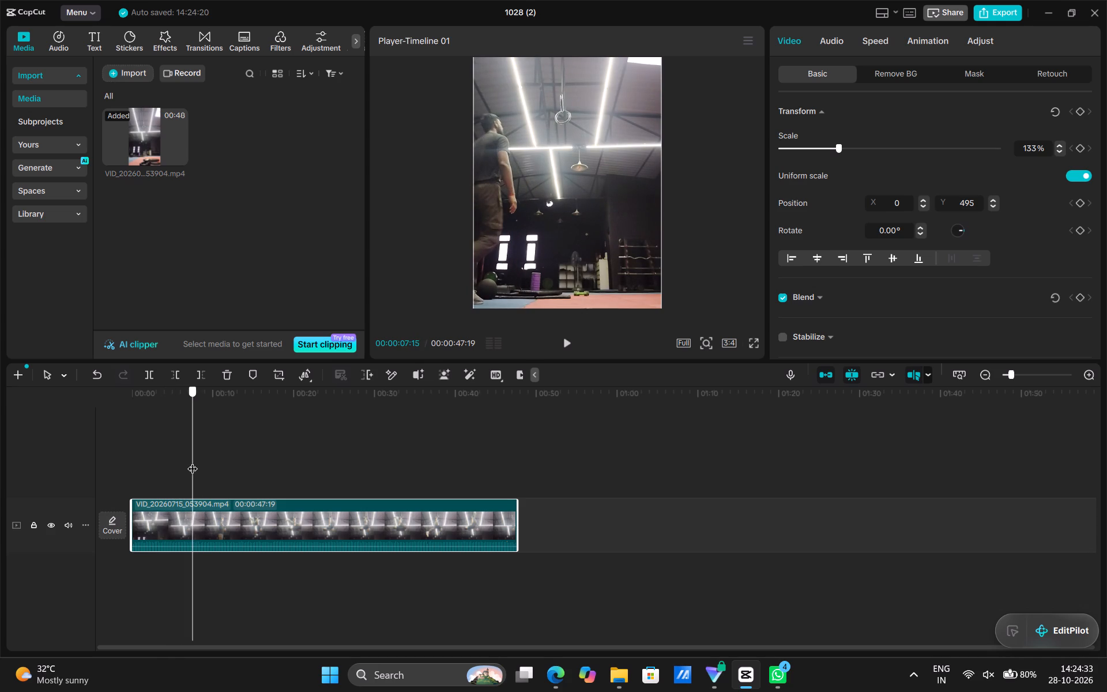
pyautogui.moveTo(193, 461); pyautogui.dragTo(190, 461)
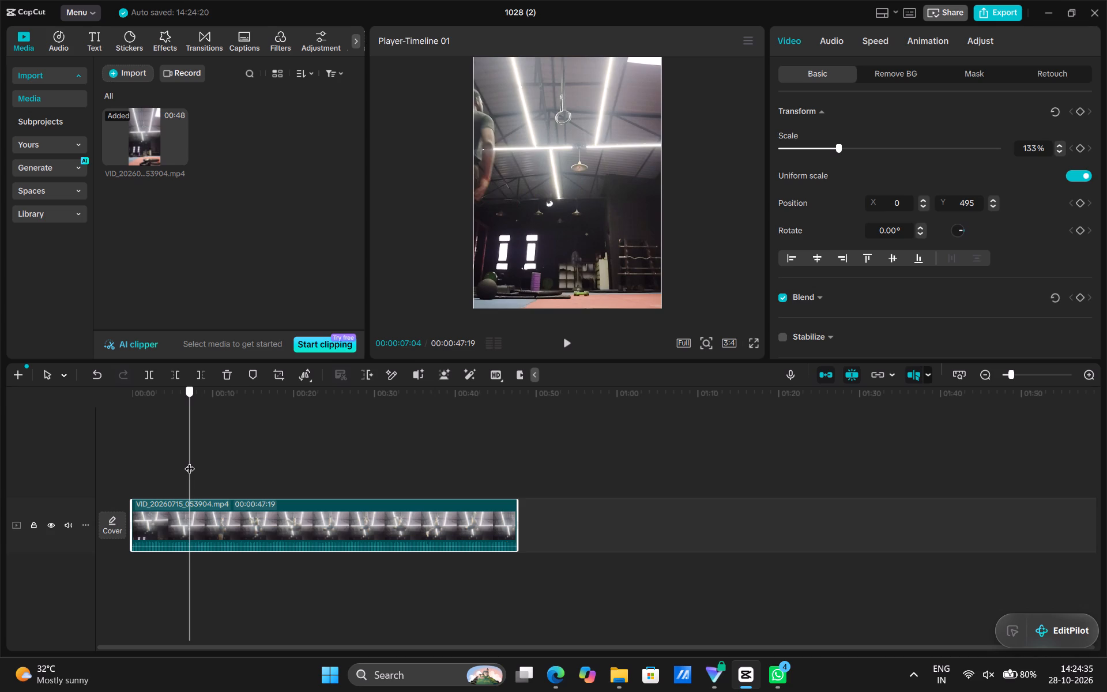
pyautogui.moveTo(190, 461); pyautogui.dragTo(191, 461)
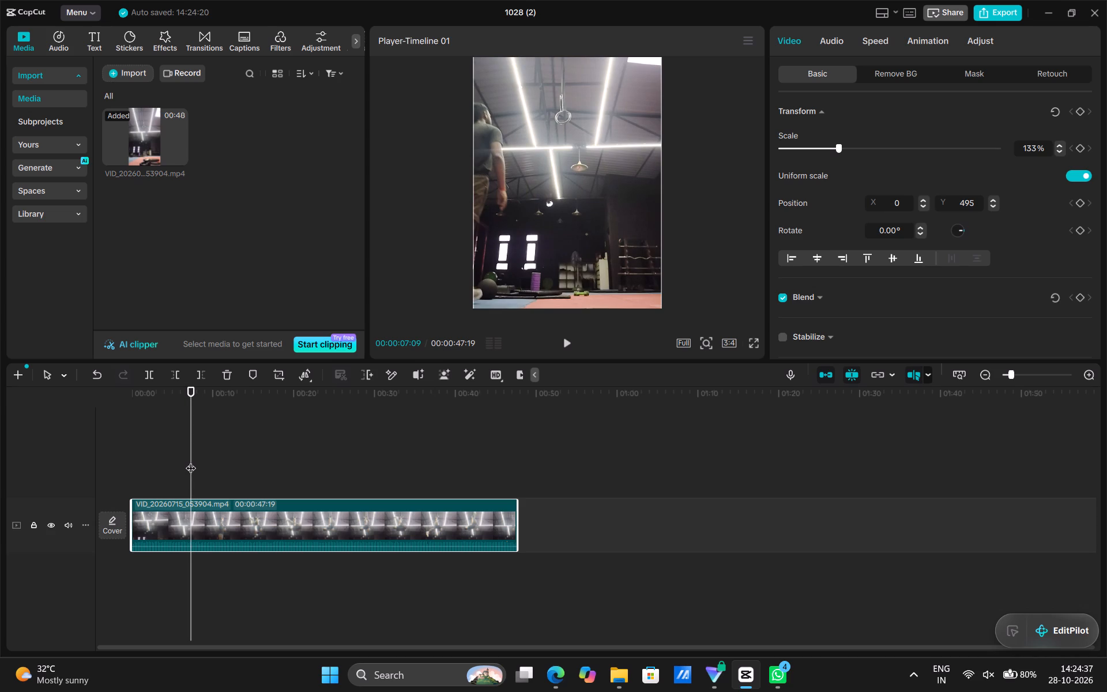
pyautogui.moveTo(131, 518); pyautogui.dragTo(198, 510)
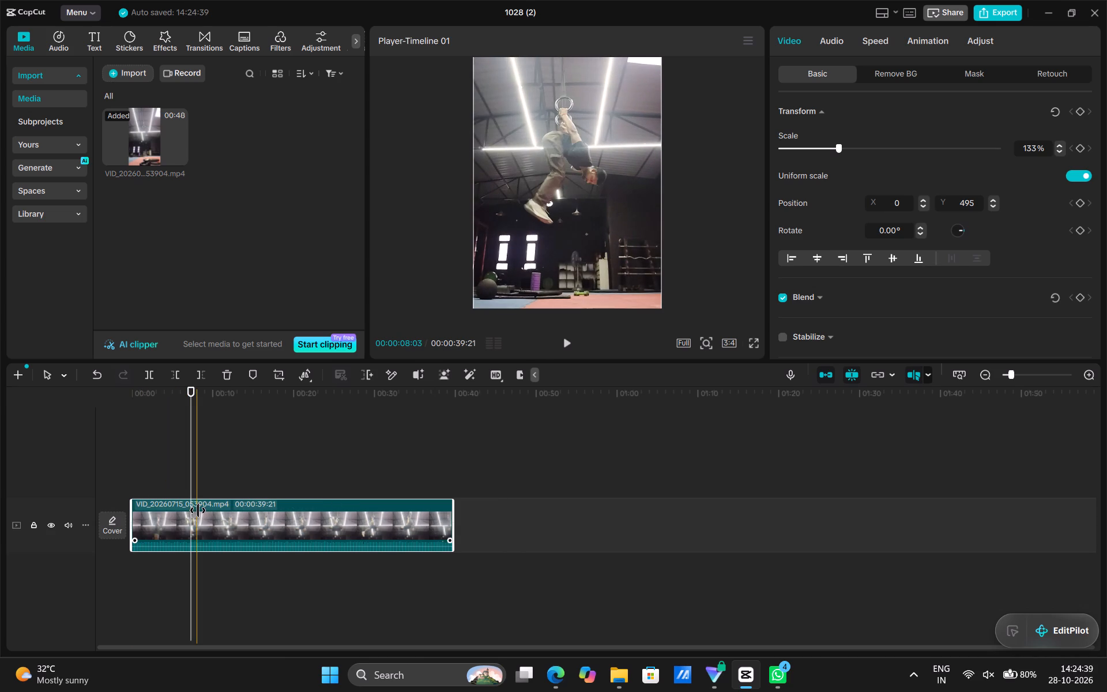
# Extend the clip's start back to recover the moment before the athlete walks in, giving a duration of 00:00:41:13.
pyautogui.moveTo(191, 460); pyautogui.dragTo(116, 465)
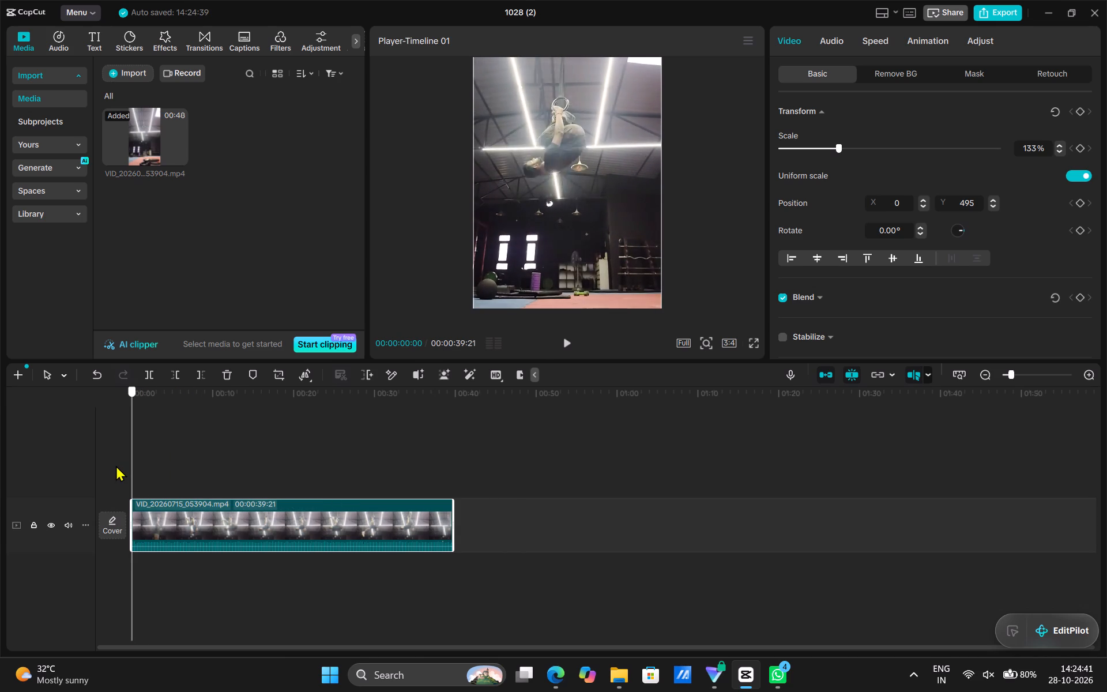
pyautogui.moveTo(116, 465); pyautogui.dragTo(111, 465)
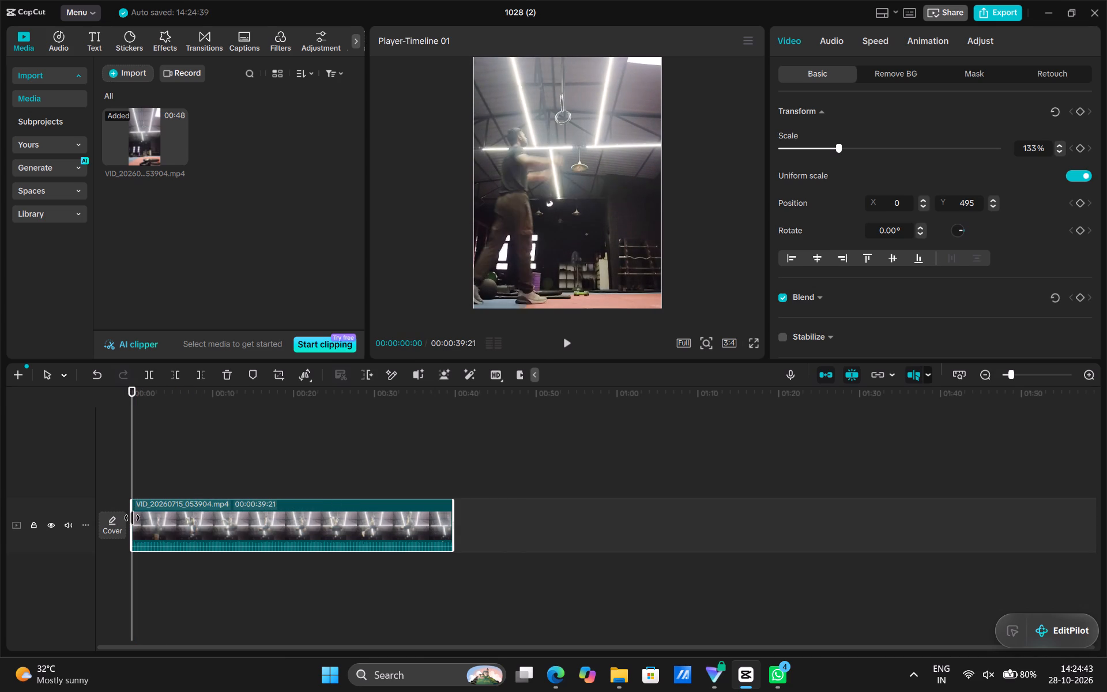
pyautogui.moveTo(132, 517); pyautogui.dragTo(118, 518)
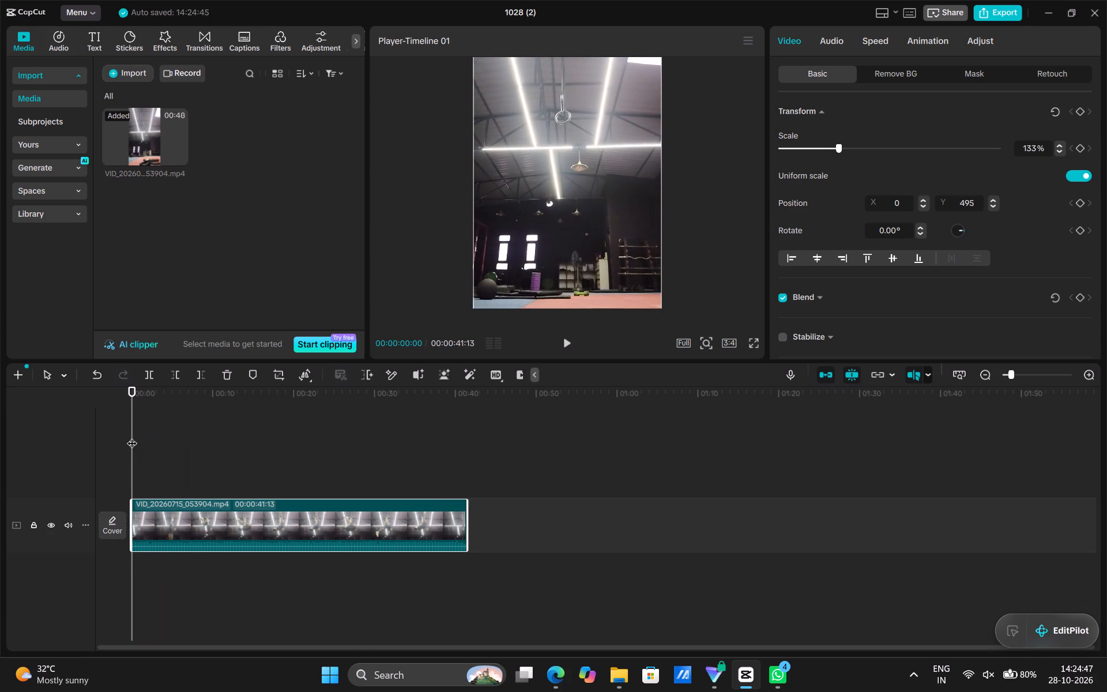
# Locate where the athlete steps away after dismounting and trim the clip's end to that point, leaving a duration of 00:00:36:09.
pyautogui.moveTo(132, 436); pyautogui.dragTo(175, 440)
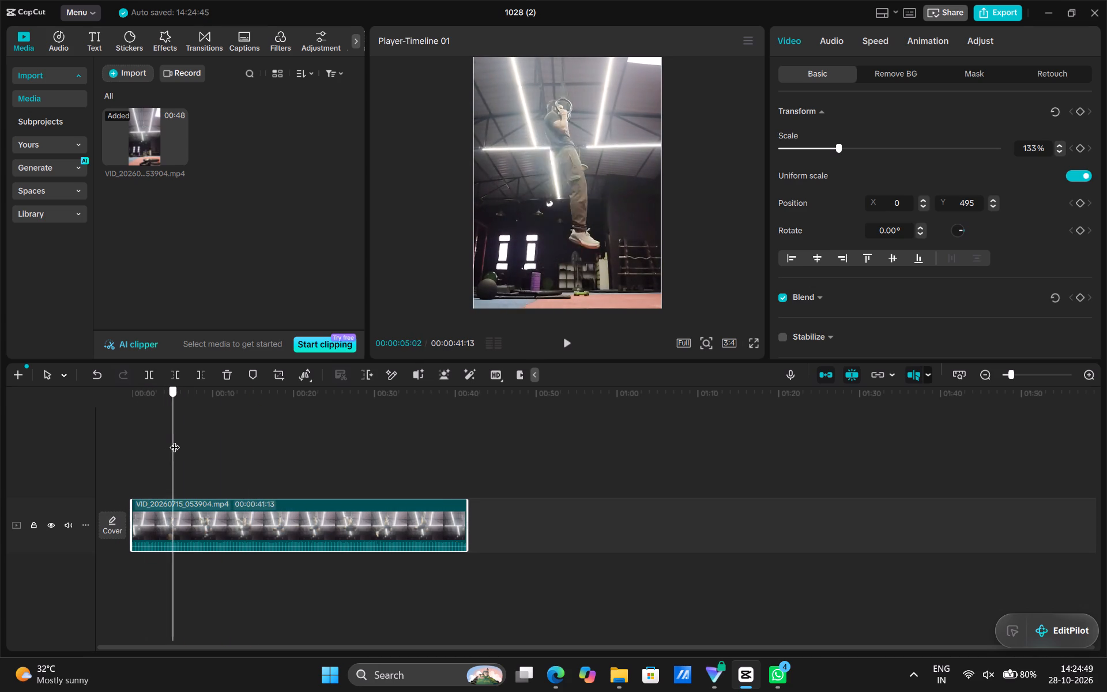
pyautogui.moveTo(175, 440); pyautogui.dragTo(241, 454)
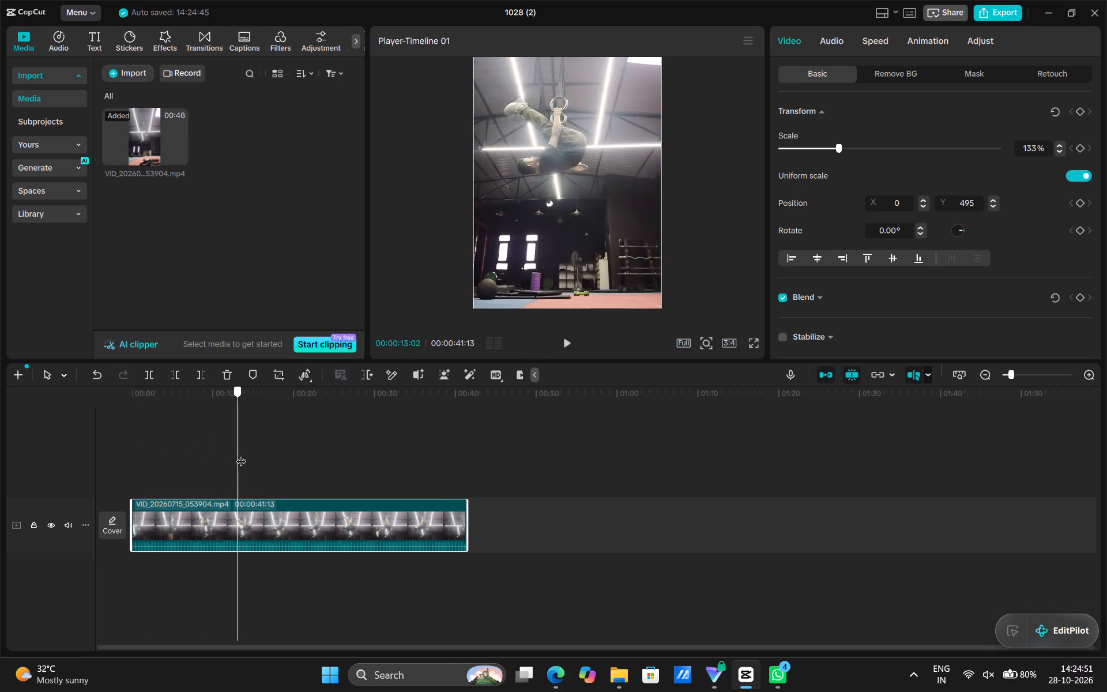
pyautogui.moveTo(241, 454); pyautogui.dragTo(356, 466)
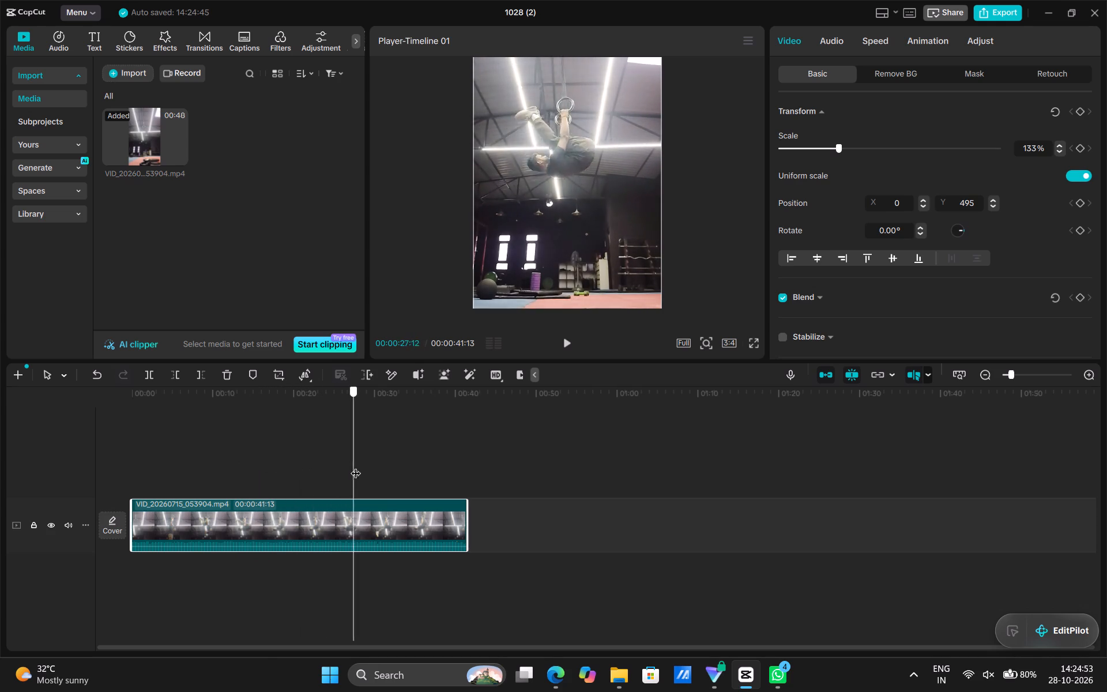
pyautogui.moveTo(356, 466); pyautogui.dragTo(402, 470)
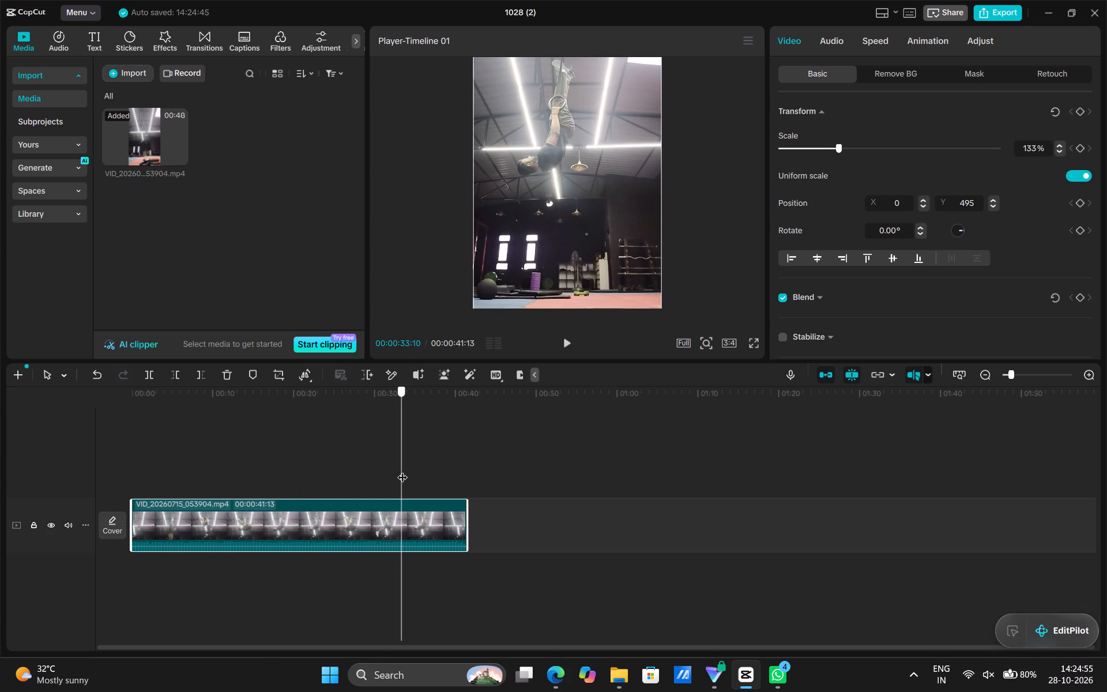
pyautogui.moveTo(403, 470); pyautogui.dragTo(413, 471)
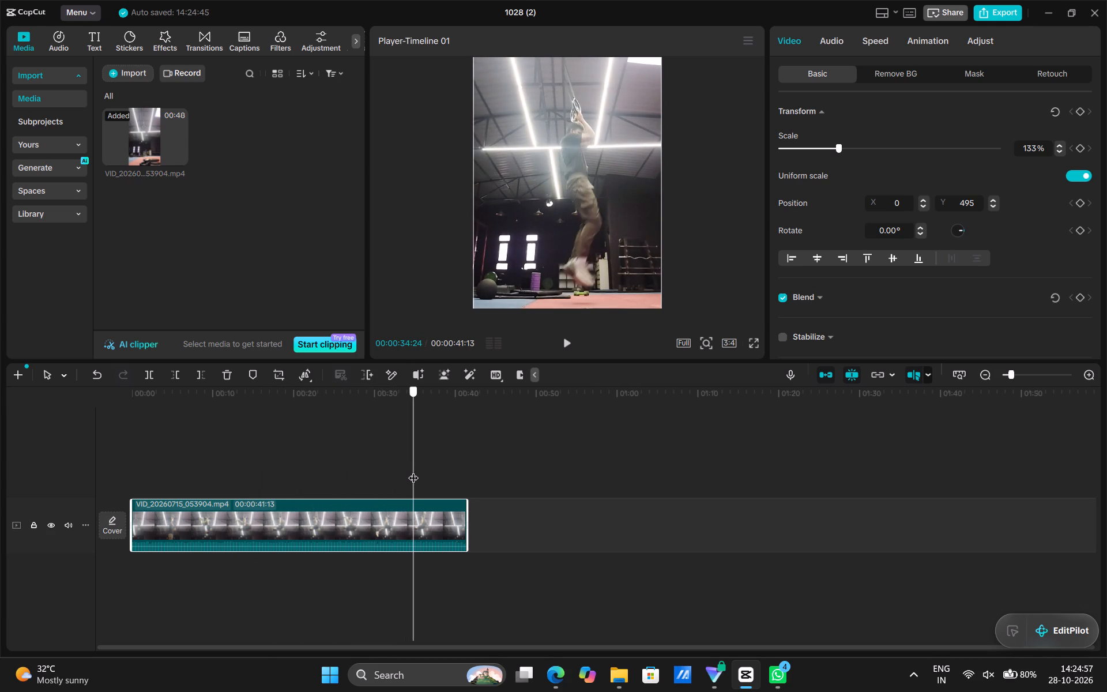
pyautogui.moveTo(413, 471); pyautogui.dragTo(417, 471)
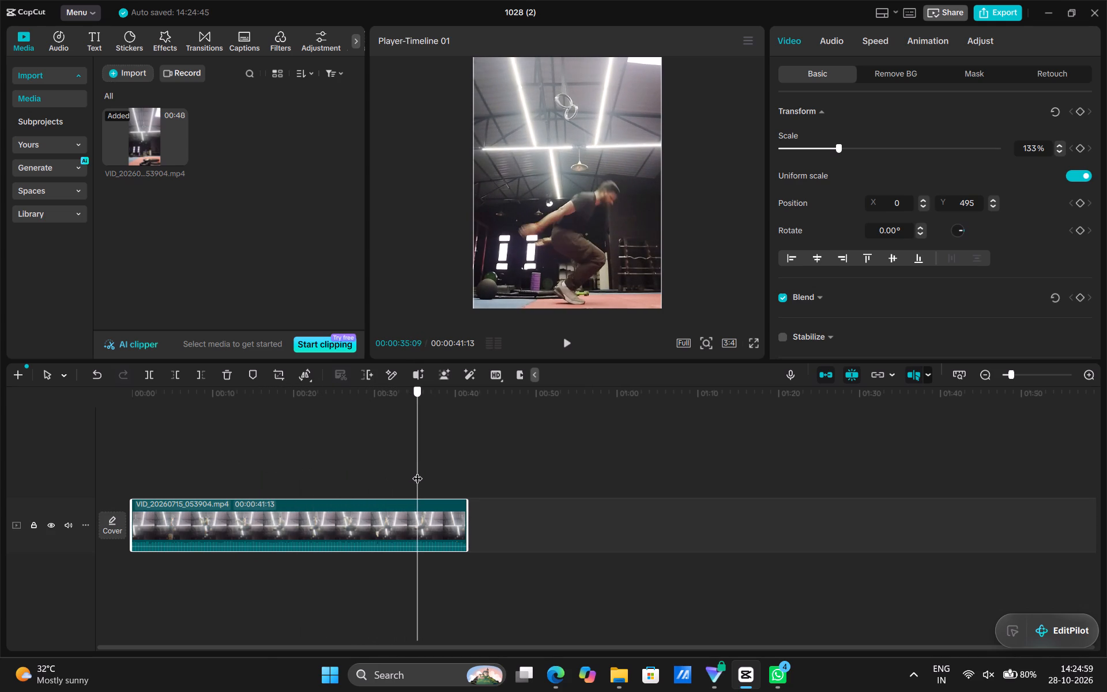
pyautogui.moveTo(417, 471); pyautogui.dragTo(421, 472)
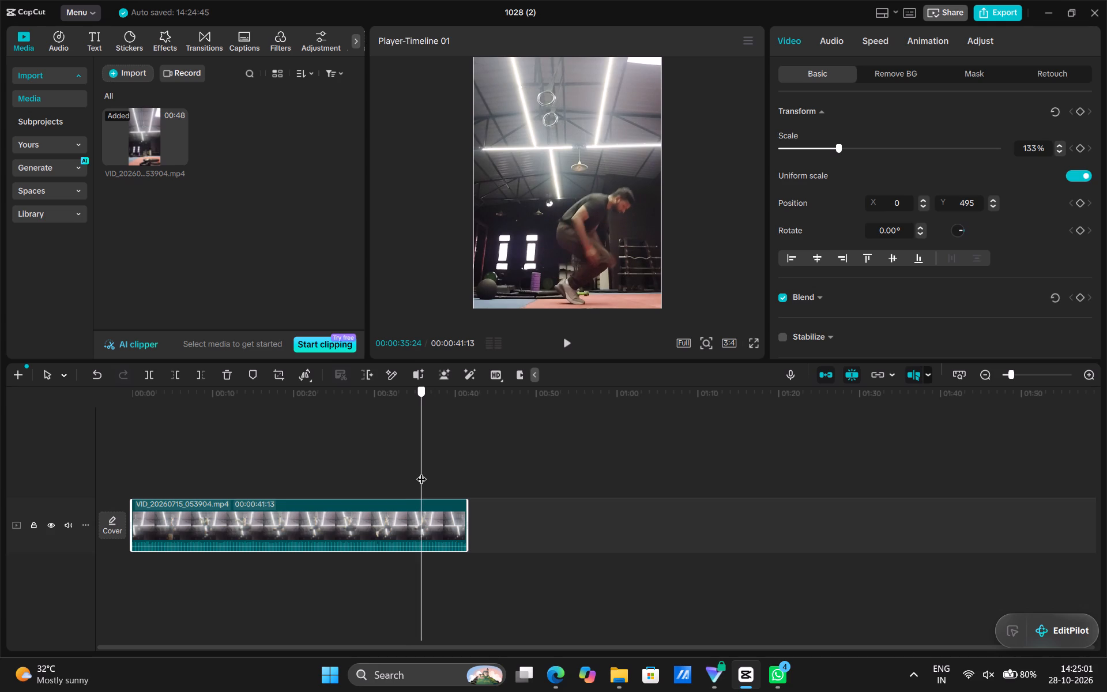
pyautogui.moveTo(421, 472); pyautogui.dragTo(423, 472)
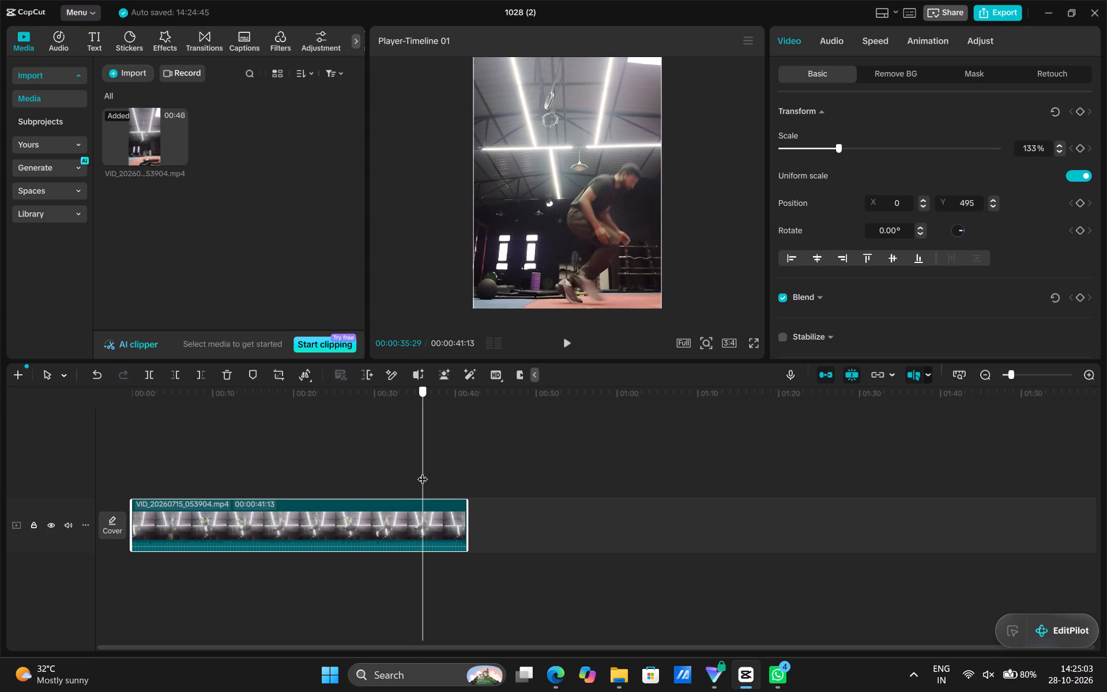
pyautogui.moveTo(423, 472); pyautogui.dragTo(425, 473)
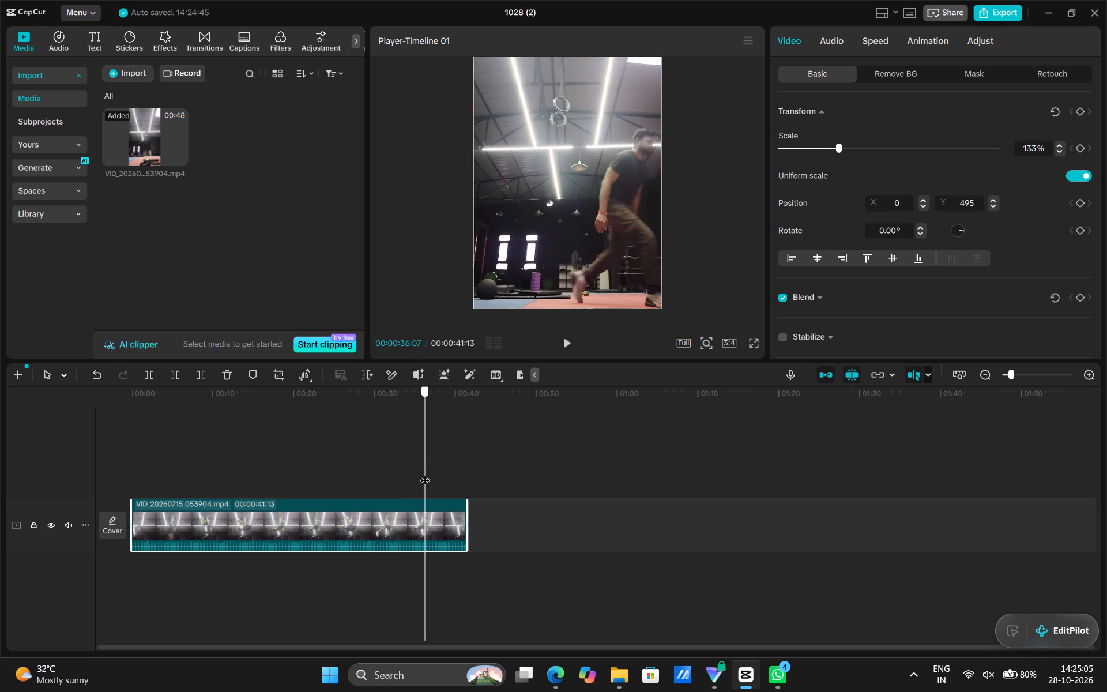
pyautogui.moveTo(425, 473); pyautogui.dragTo(423, 474)
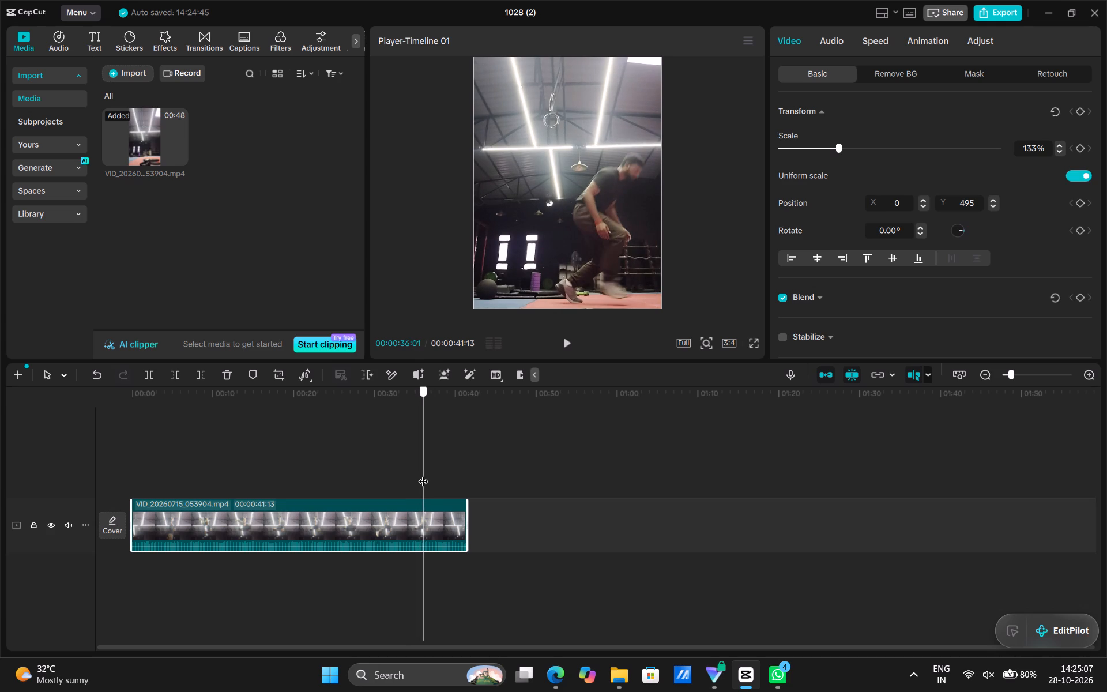
pyautogui.moveTo(423, 474); pyautogui.dragTo(430, 473)
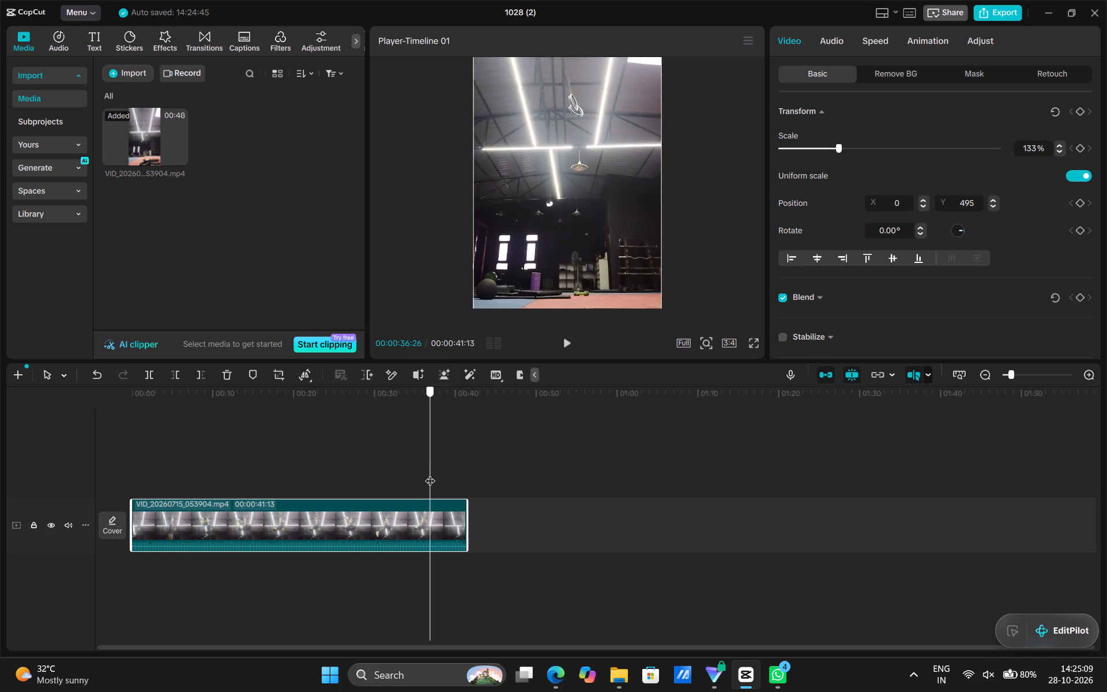
pyautogui.moveTo(430, 473); pyautogui.dragTo(428, 476)
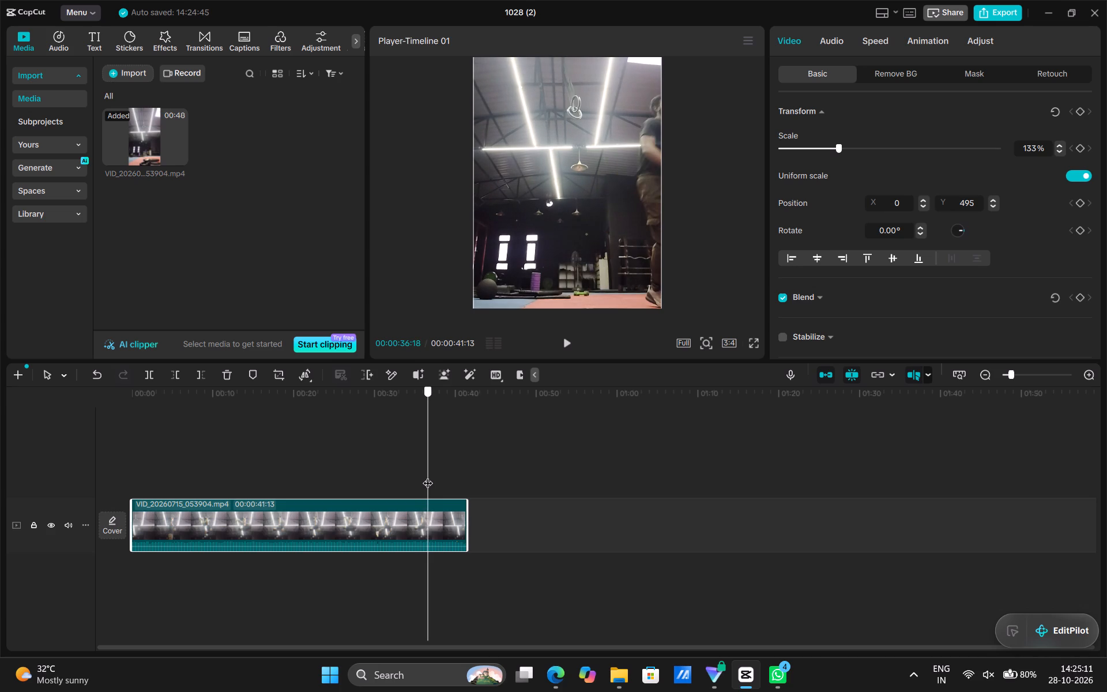
pyautogui.moveTo(428, 476); pyautogui.dragTo(426, 477)
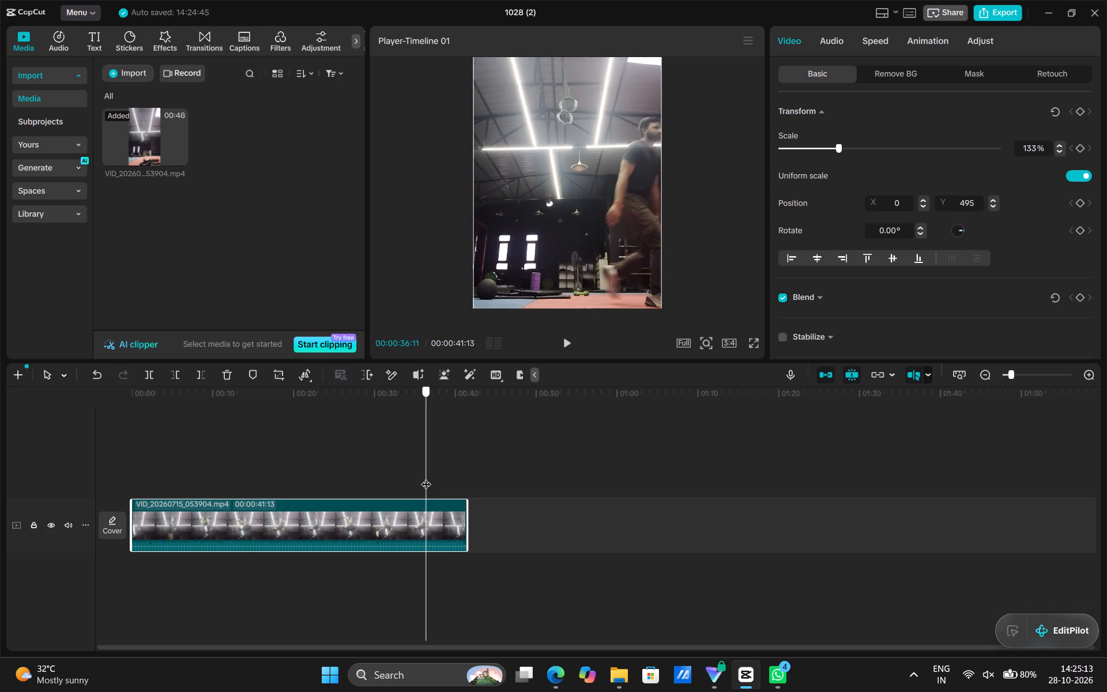
pyautogui.moveTo(426, 477); pyautogui.dragTo(426, 477)
pyautogui.click(426, 477)
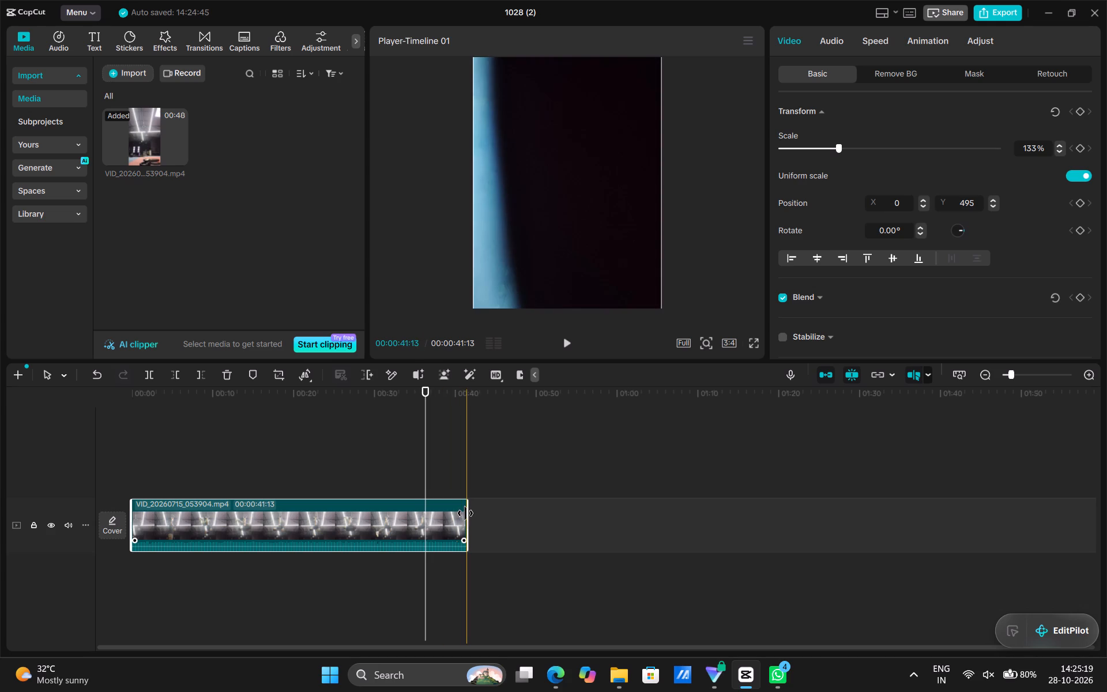
pyautogui.moveTo(466, 515); pyautogui.dragTo(424, 517)
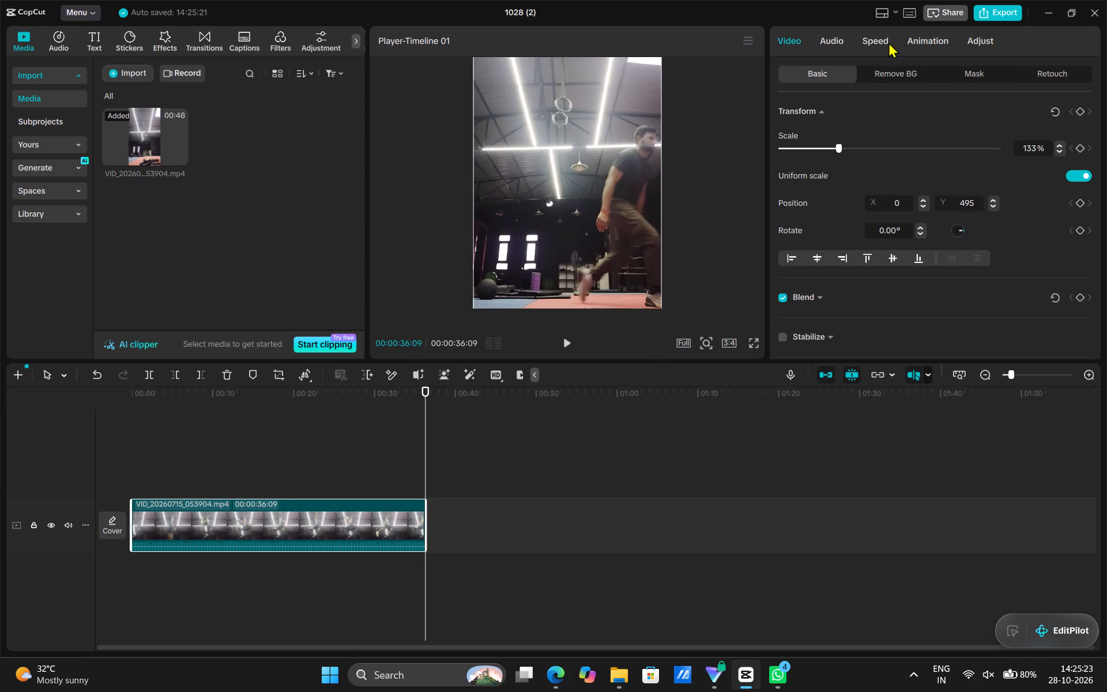
# Mute the gym clip by lowering its volume to -∞ dB.
pyautogui.click(831, 38)
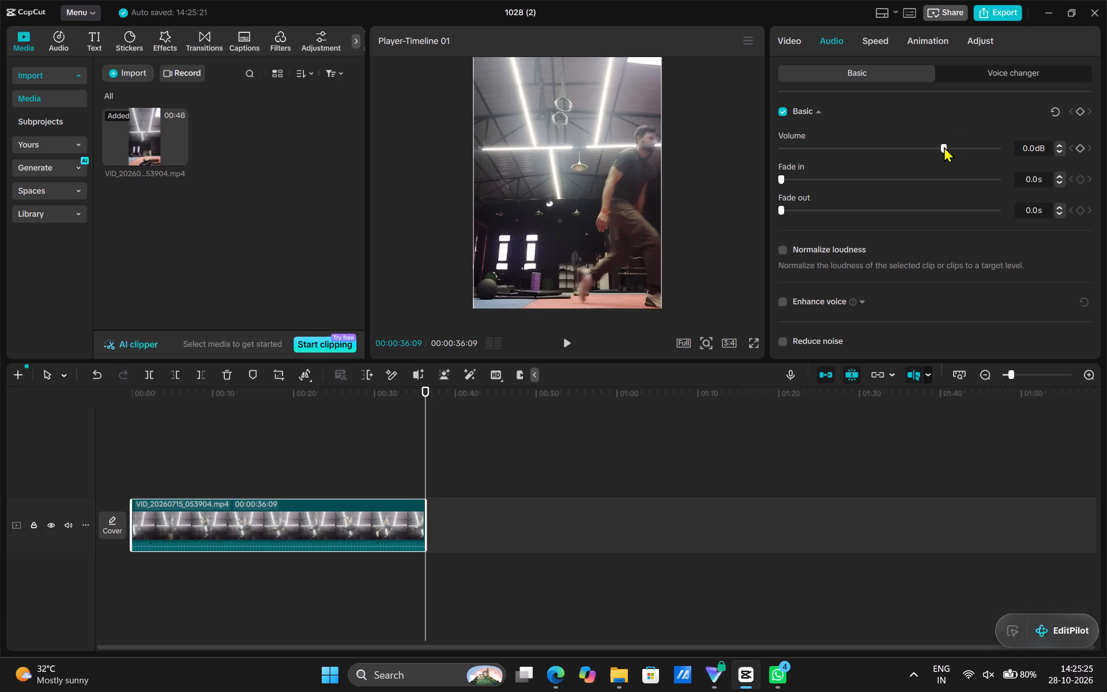
pyautogui.moveTo(943, 147); pyautogui.dragTo(719, 143)
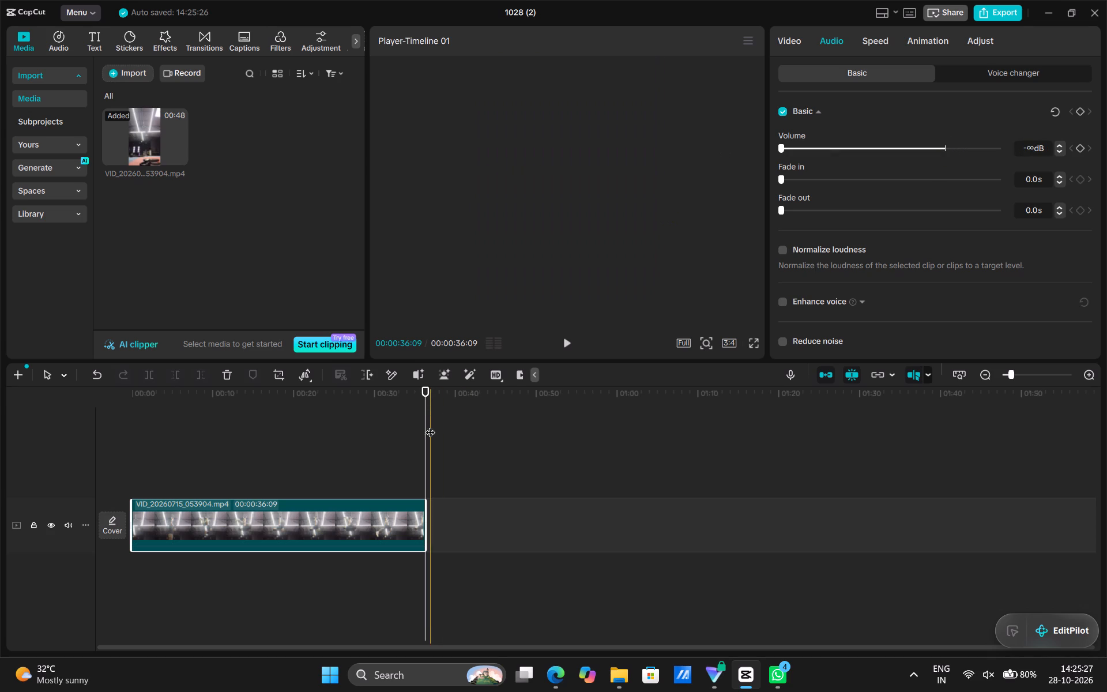
# Find a frame with the athlete inverted on the rings and apply the Oppenheimer filter to the gym clip.
pyautogui.moveTo(426, 442); pyautogui.dragTo(168, 473)
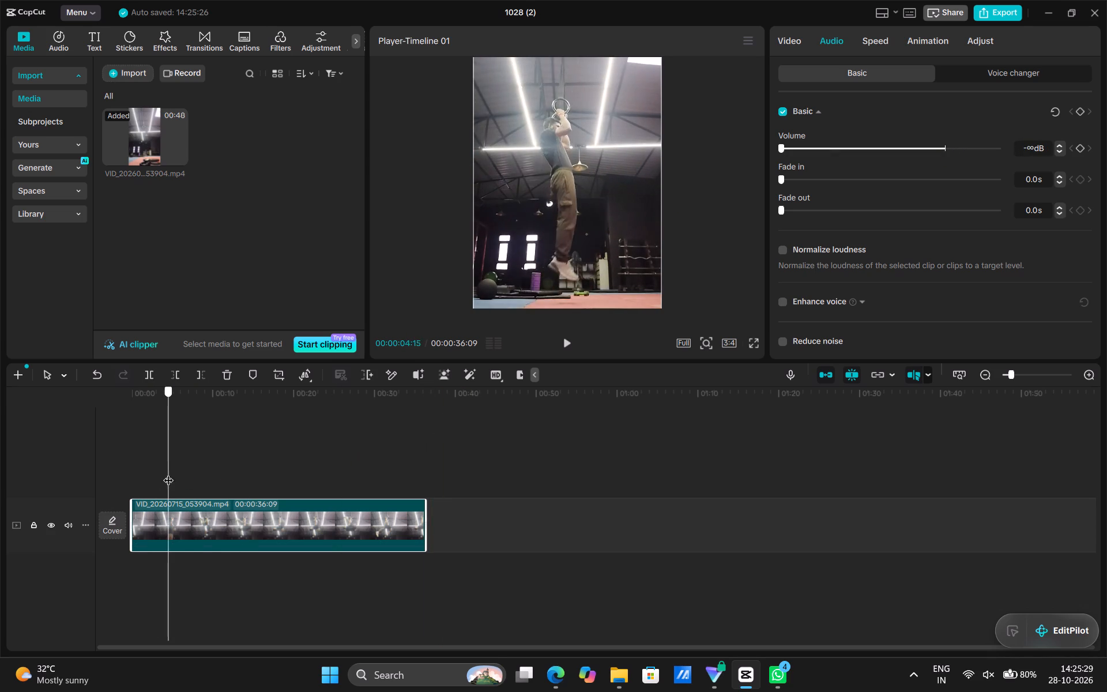
pyautogui.moveTo(168, 473); pyautogui.dragTo(257, 490)
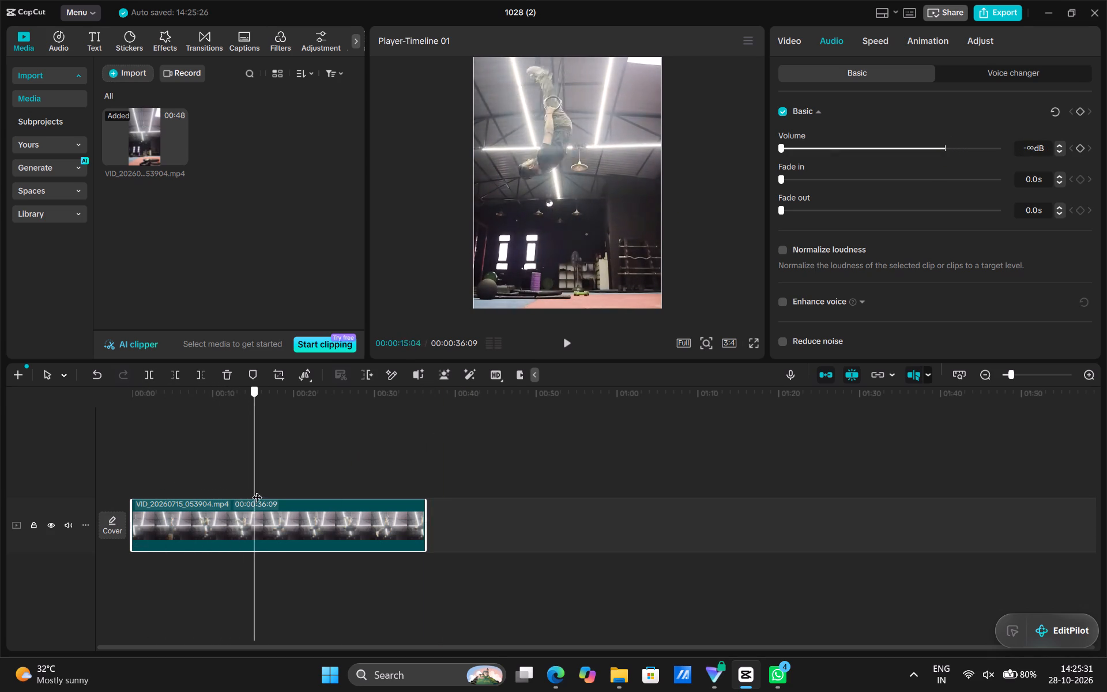
pyautogui.moveTo(257, 490); pyautogui.dragTo(276, 493)
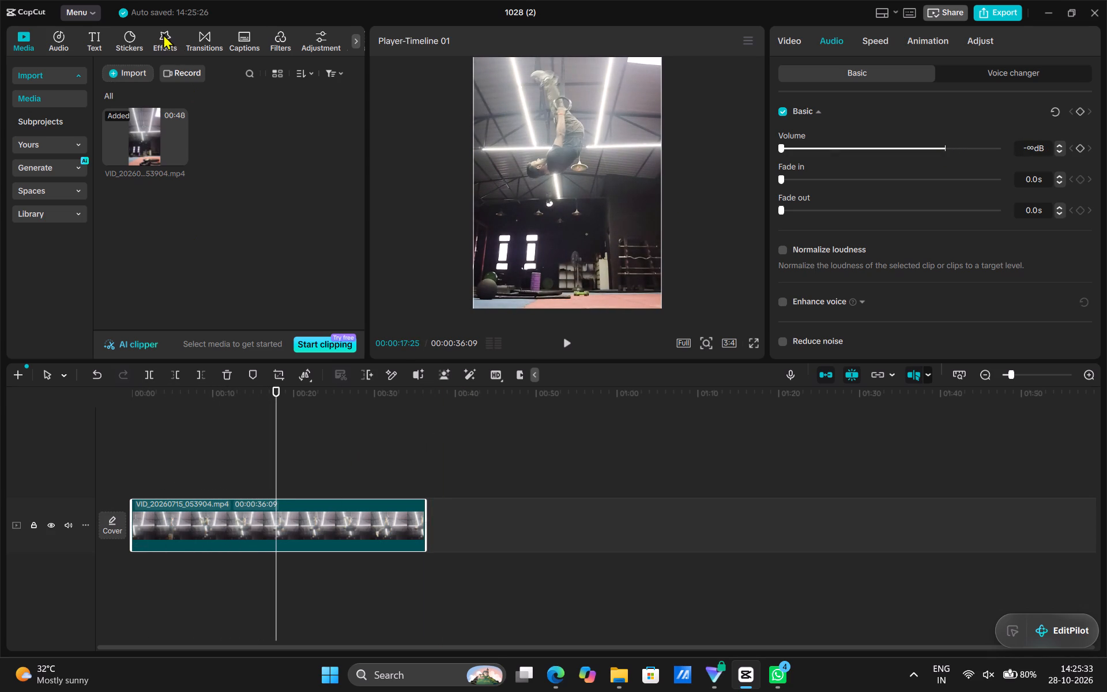
pyautogui.click(284, 37)
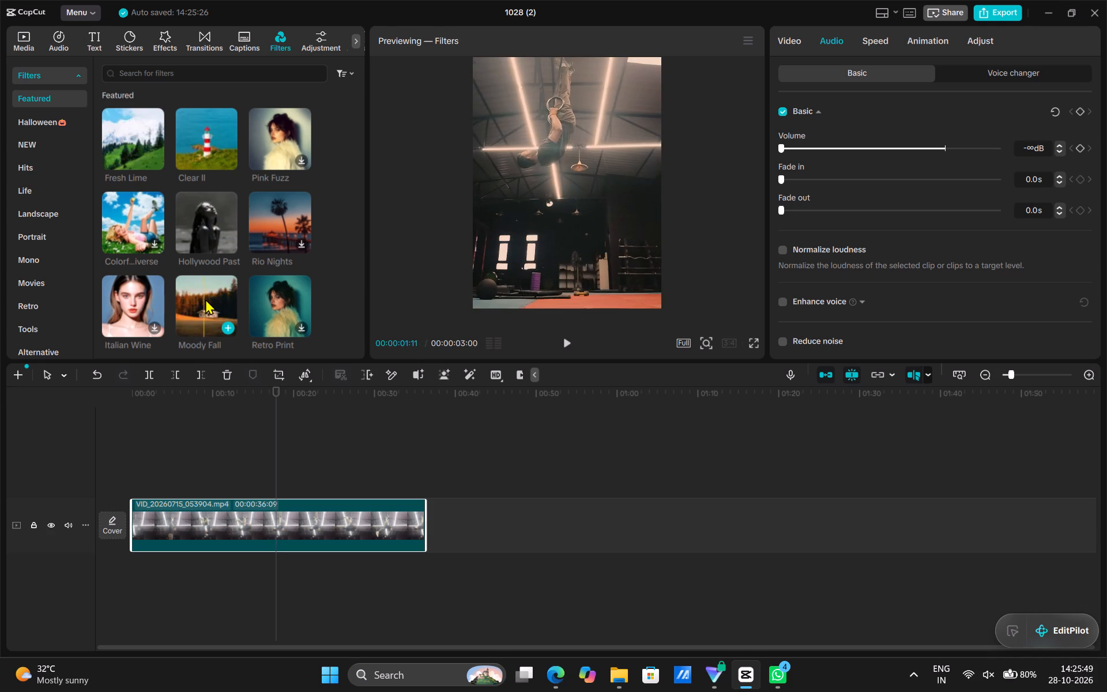
pyautogui.scroll(-1, 215, 299)
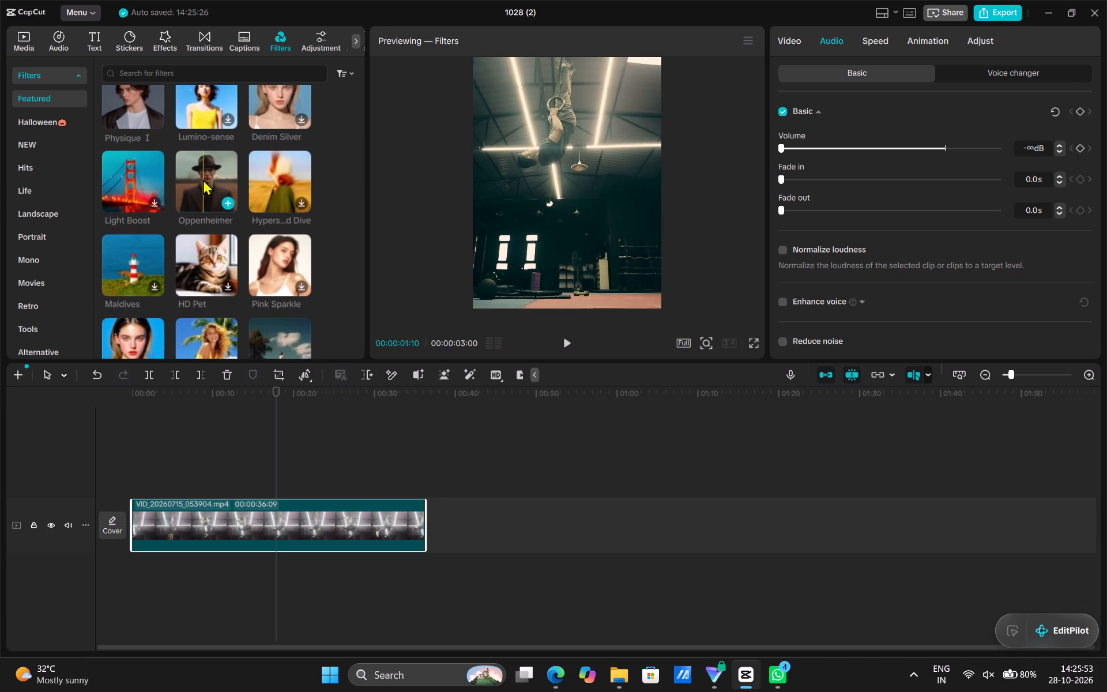
pyautogui.click(203, 179)
pyautogui.moveTo(203, 179); pyautogui.dragTo(235, 518)
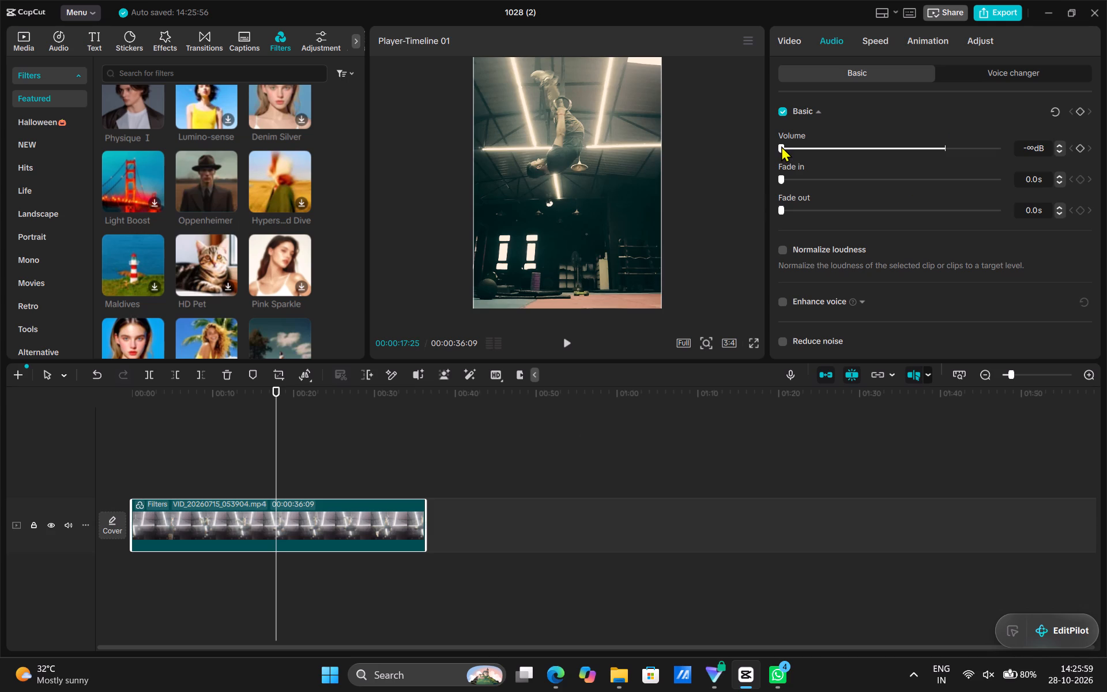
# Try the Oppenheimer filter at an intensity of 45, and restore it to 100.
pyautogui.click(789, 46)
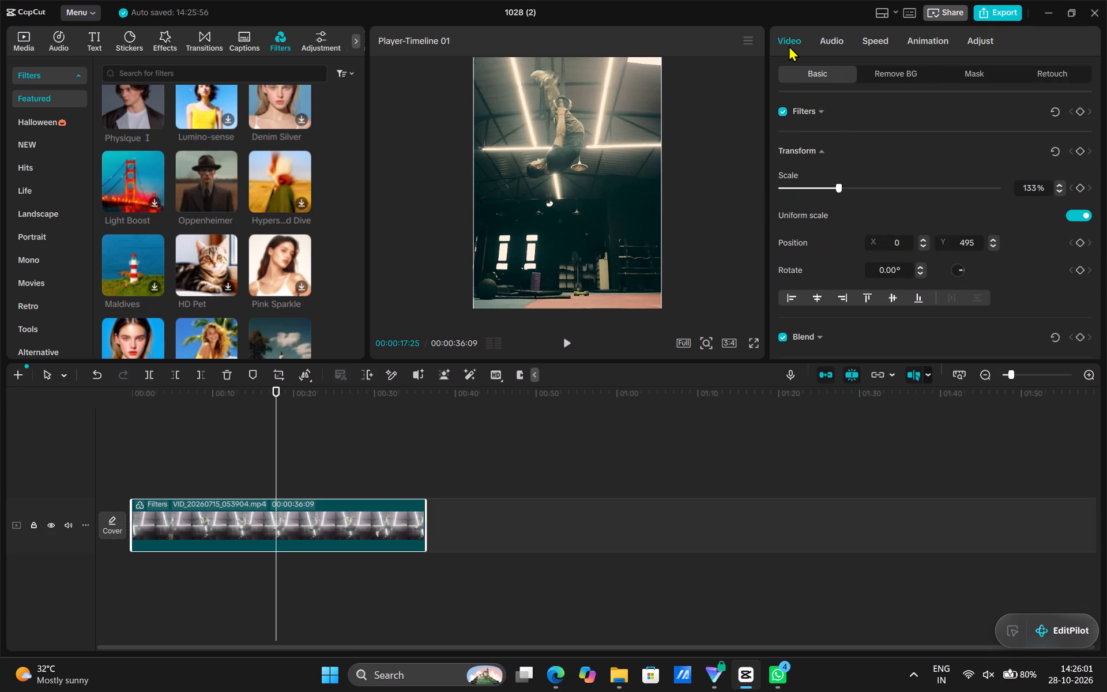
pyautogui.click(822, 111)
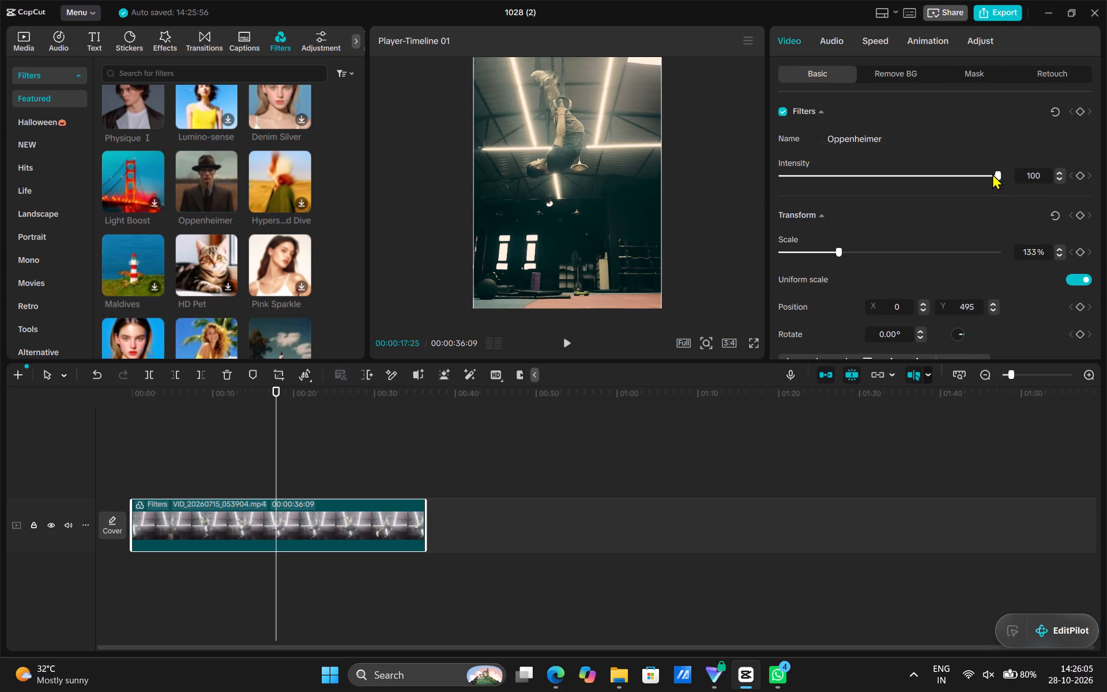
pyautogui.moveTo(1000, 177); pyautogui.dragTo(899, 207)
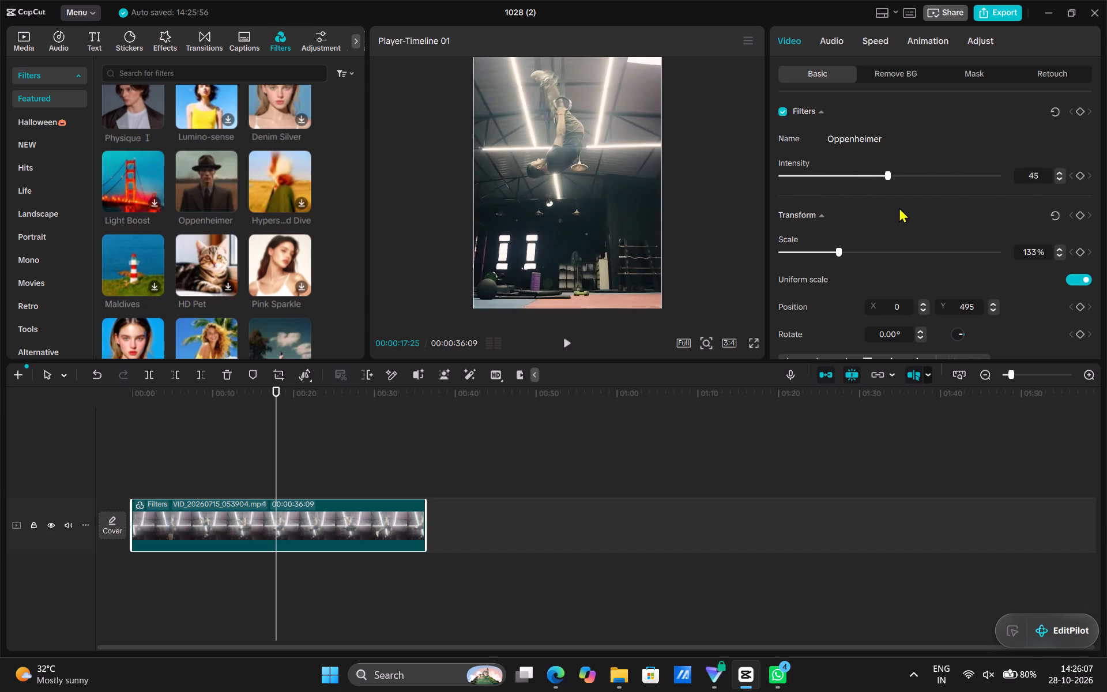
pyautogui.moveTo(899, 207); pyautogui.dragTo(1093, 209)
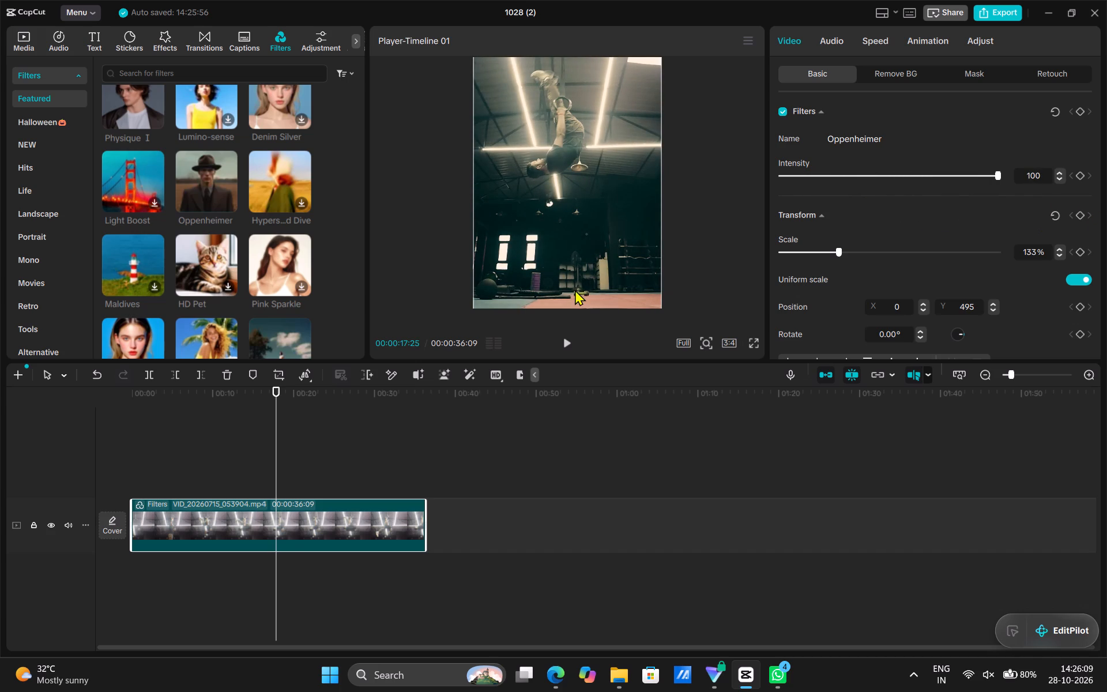
# Check the filtered footage near the clip's end and return the playhead to the start.
pyautogui.moveTo(280, 439); pyautogui.dragTo(404, 450)
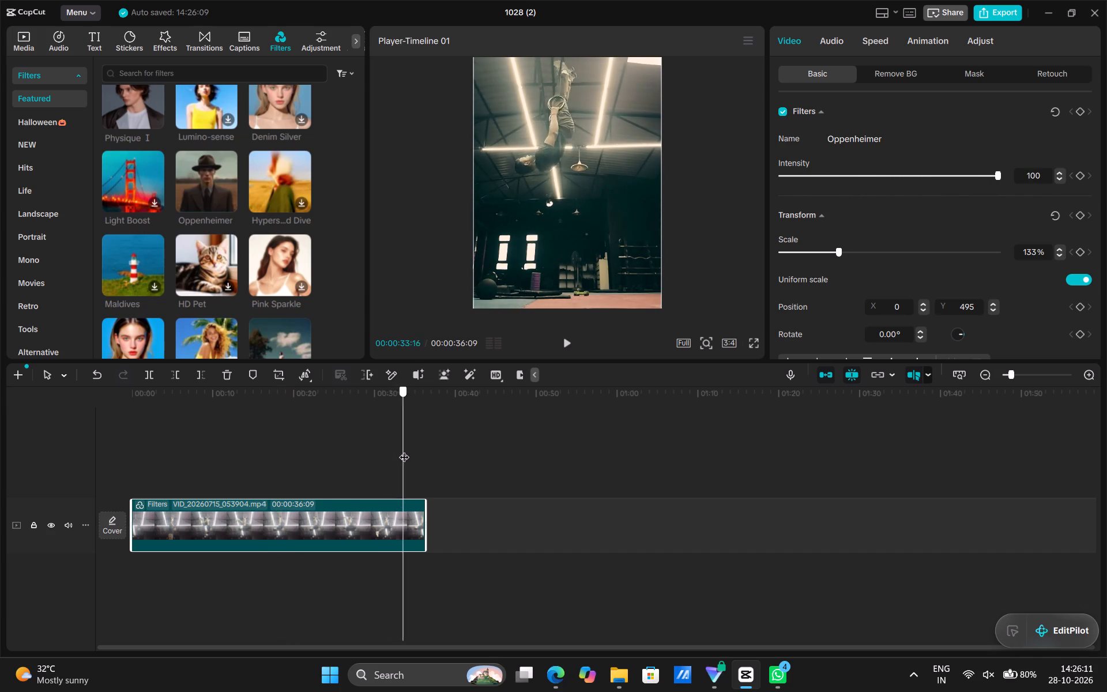
pyautogui.moveTo(404, 450); pyautogui.dragTo(133, 456)
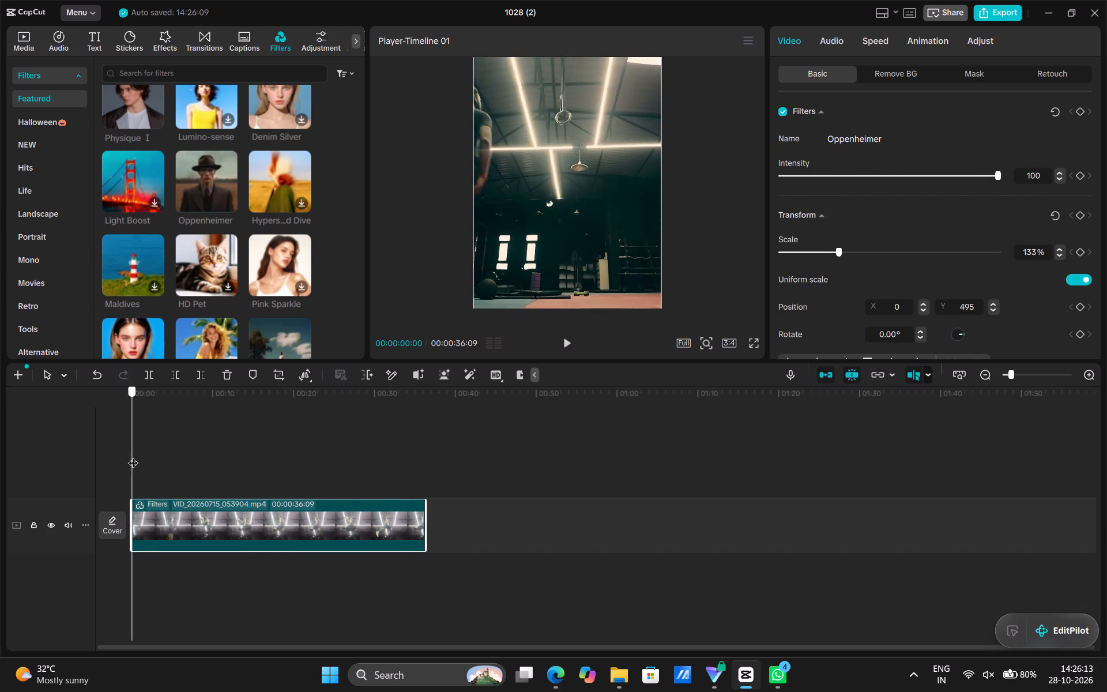
# Trim the first 22 frames off the start of the gym clip, shortening it to 00:00:35:17.
pyautogui.moveTo(133, 456); pyautogui.dragTo(123, 455)
pyautogui.click(570, 343)
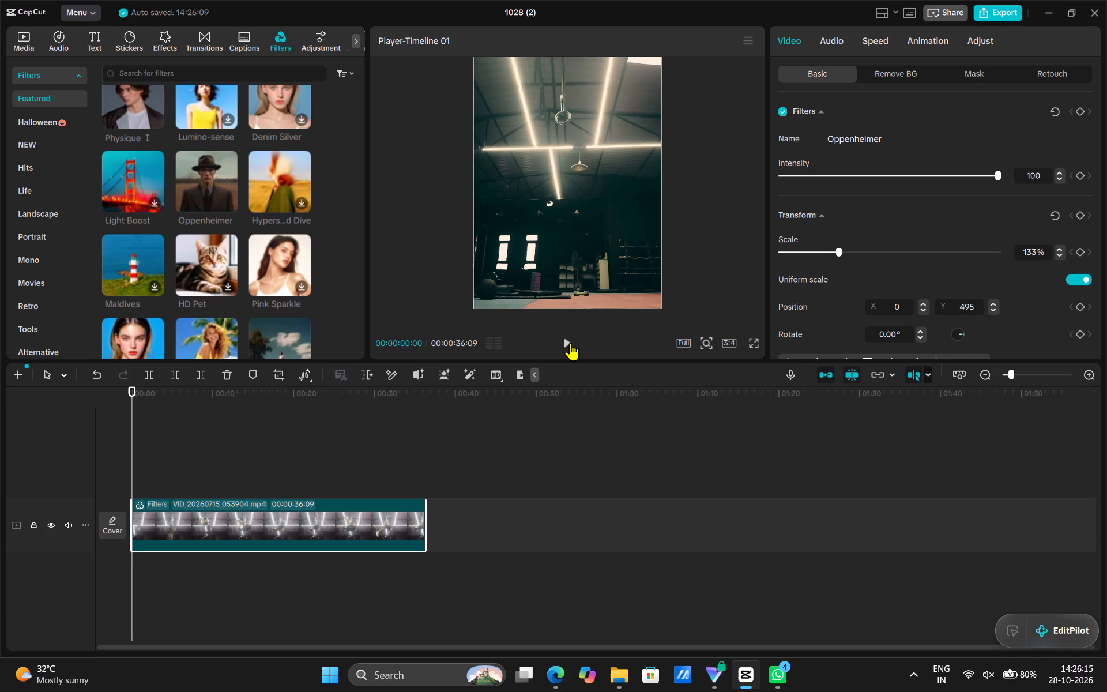
pyautogui.click(570, 343)
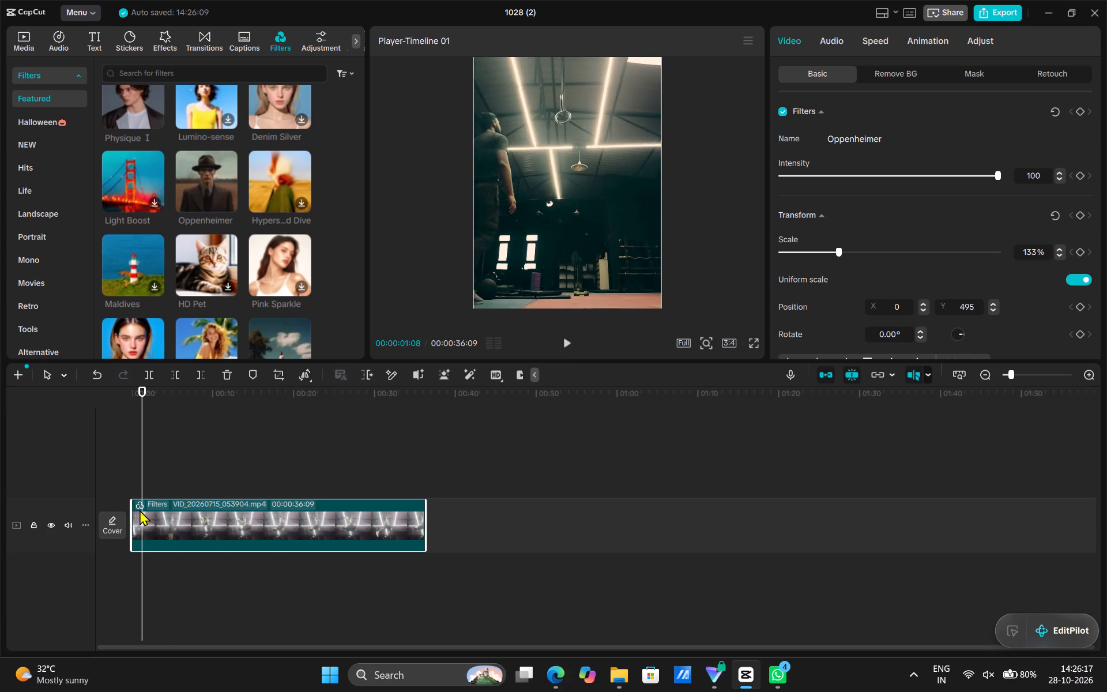
pyautogui.keyDown('ctrl'); pyautogui.scroll(4, 137, 475); pyautogui.keyUp('ctrl')
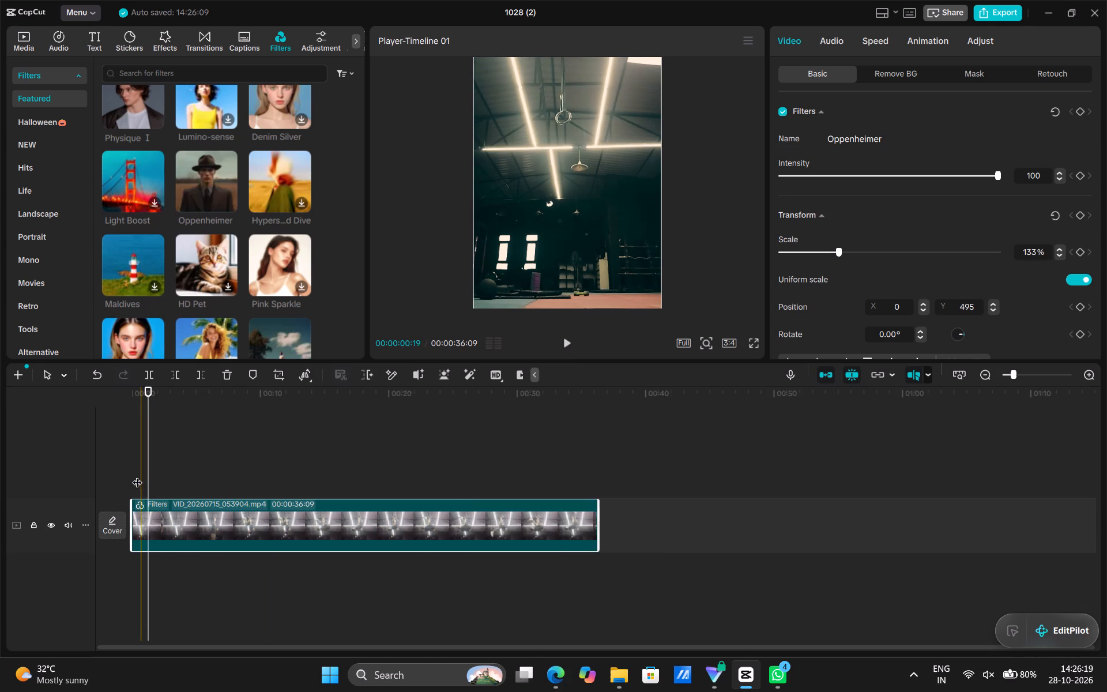
pyautogui.moveTo(152, 475); pyautogui.dragTo(142, 473)
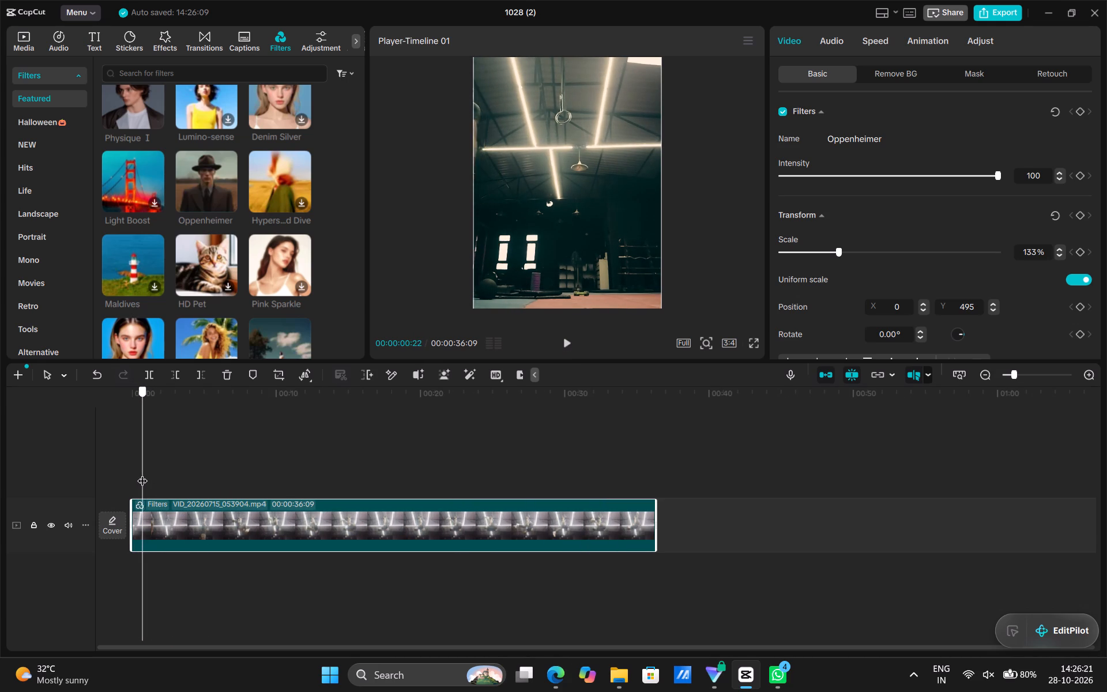
pyautogui.moveTo(142, 473); pyautogui.dragTo(142, 473)
pyautogui.moveTo(133, 511); pyautogui.dragTo(141, 512)
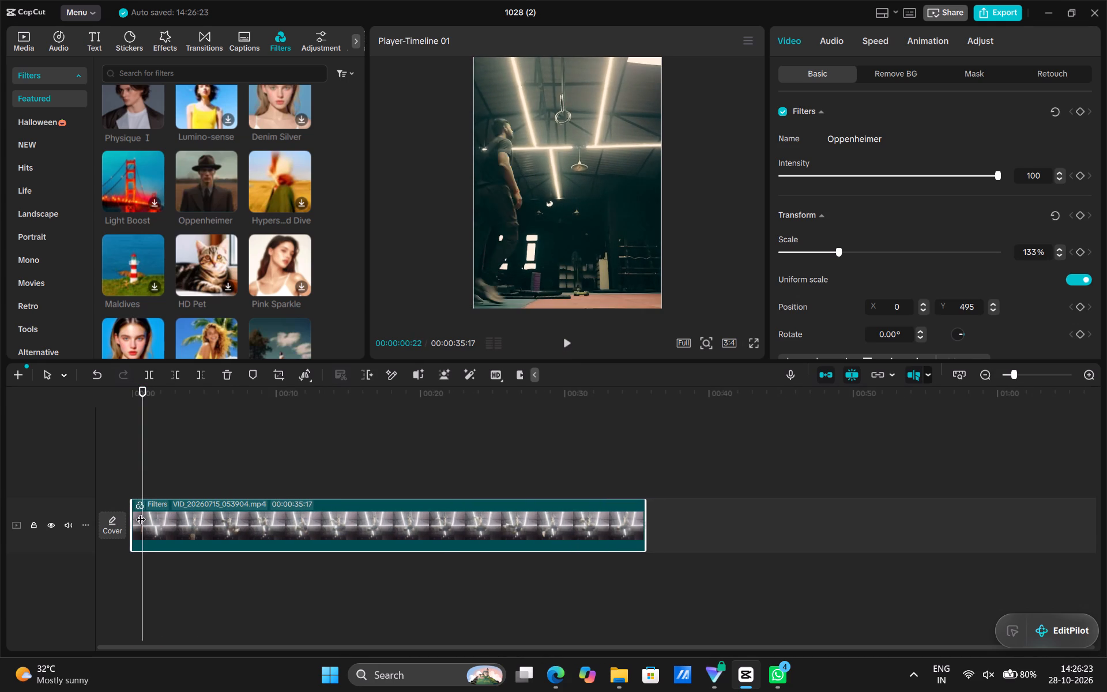
# Play the trimmed gym clip from its beginning to check the new opening.
pyautogui.moveTo(142, 473); pyautogui.dragTo(115, 475)
pyautogui.click(115, 475)
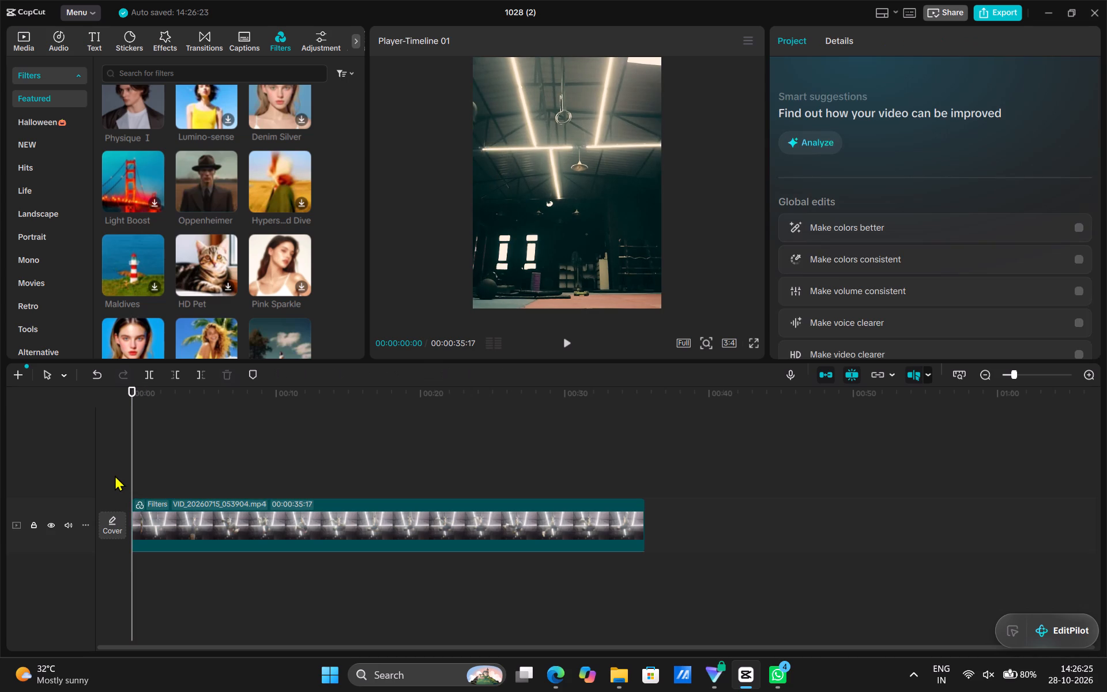
pyautogui.click(567, 343)
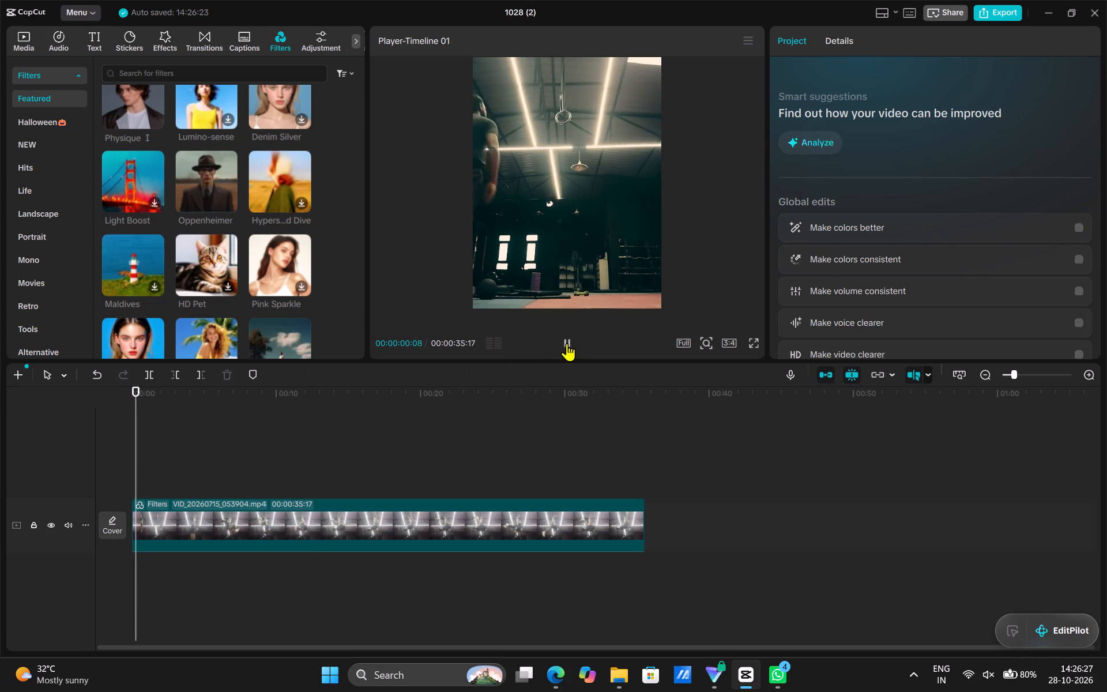
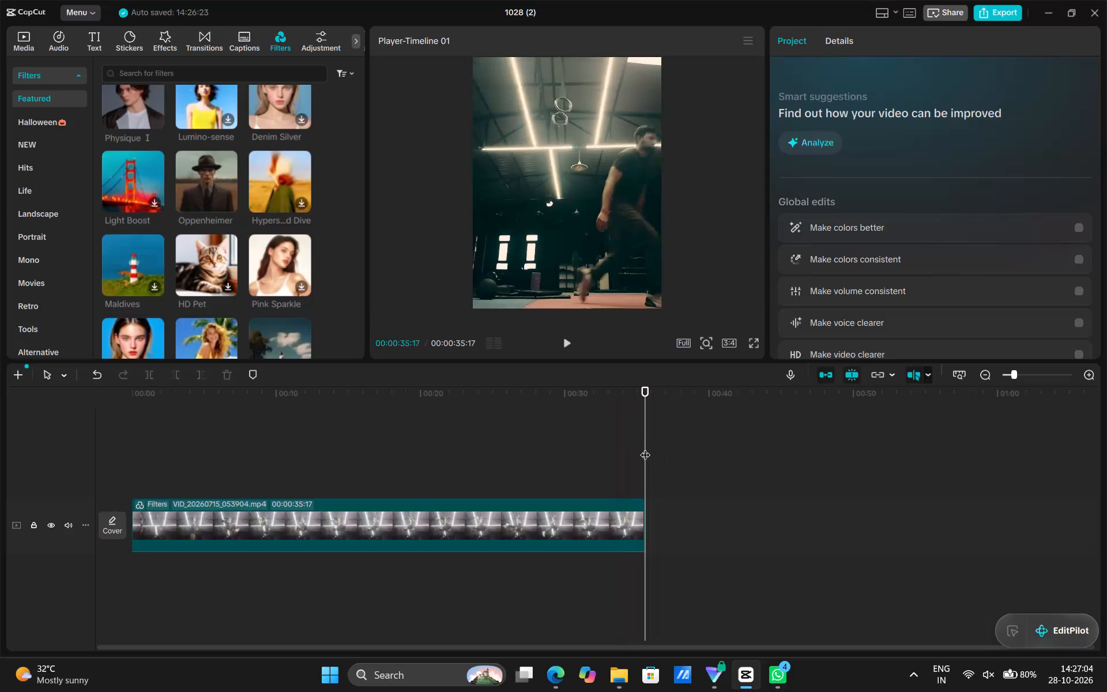
# Find the crouched landing frame at 00:00:34:22 and trim the end of the gym clip to it.
pyautogui.moveTo(645, 446); pyautogui.dragTo(623, 448)
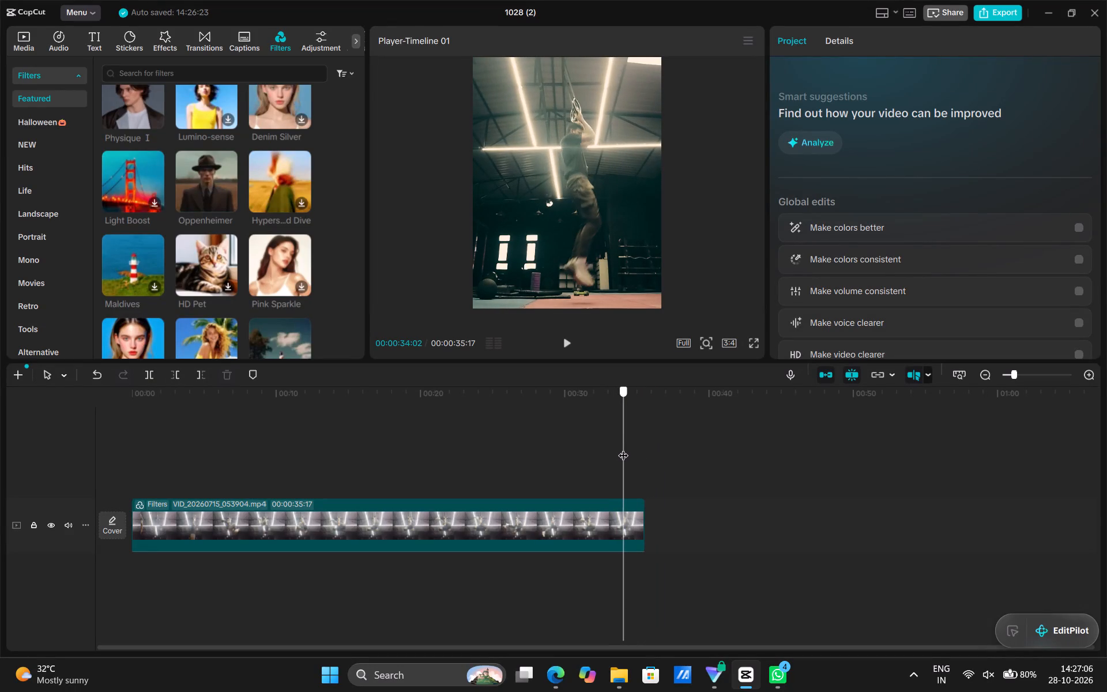
pyautogui.moveTo(623, 448); pyautogui.dragTo(596, 456)
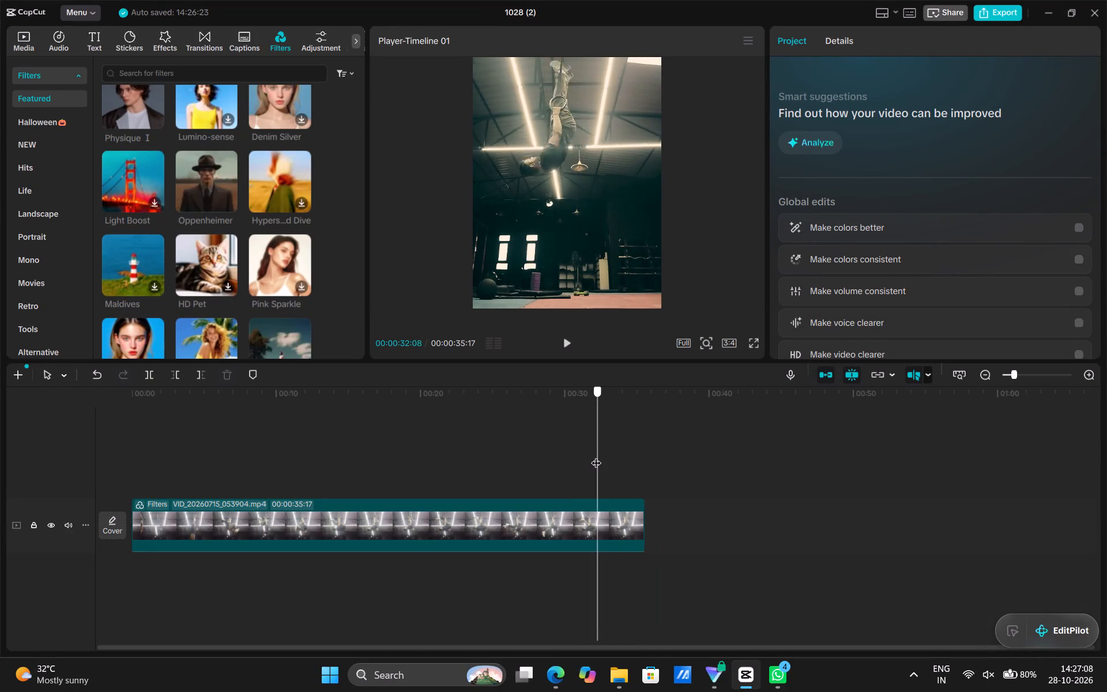
pyautogui.moveTo(596, 456); pyautogui.dragTo(627, 459)
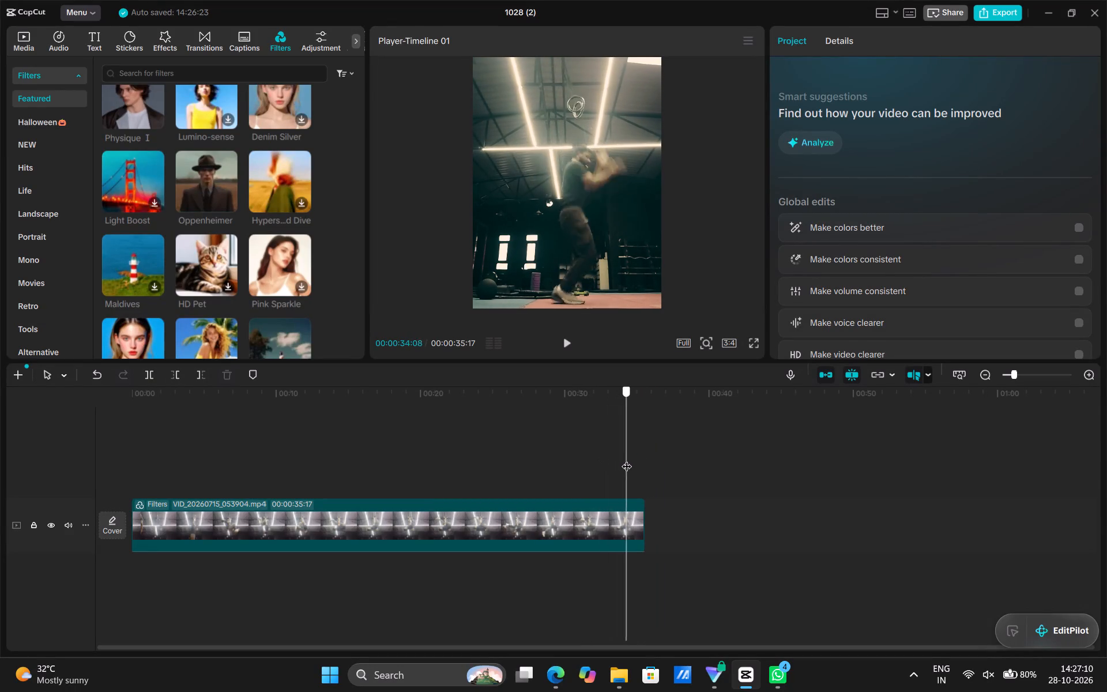
pyautogui.moveTo(627, 459); pyautogui.dragTo(632, 461)
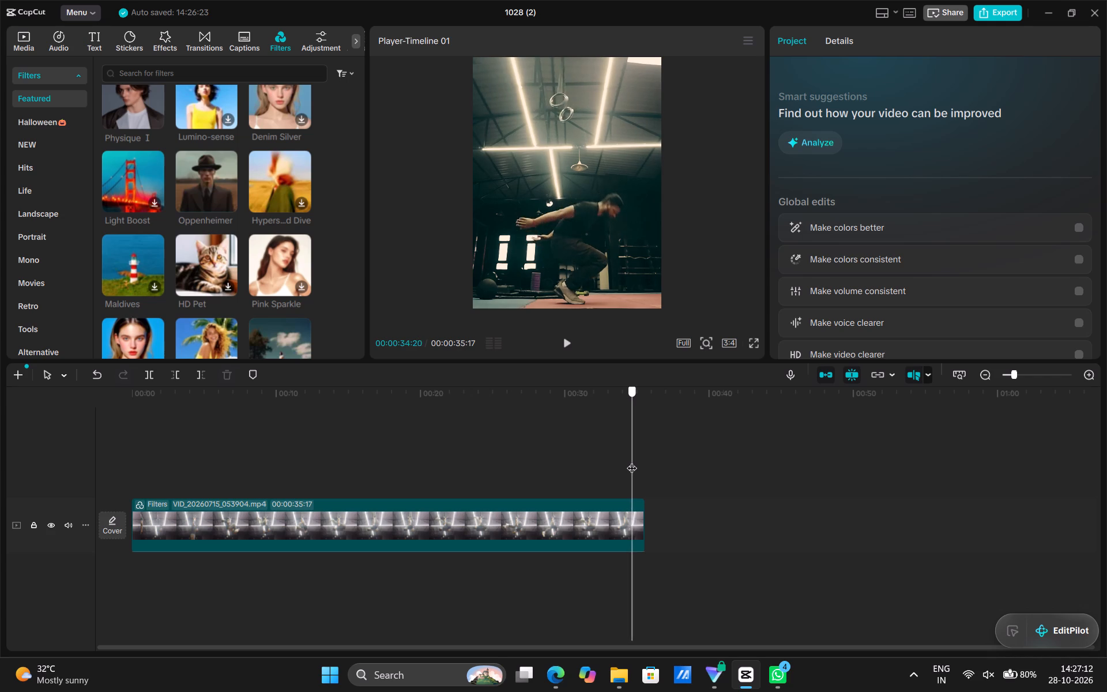
pyautogui.moveTo(632, 461); pyautogui.dragTo(633, 461)
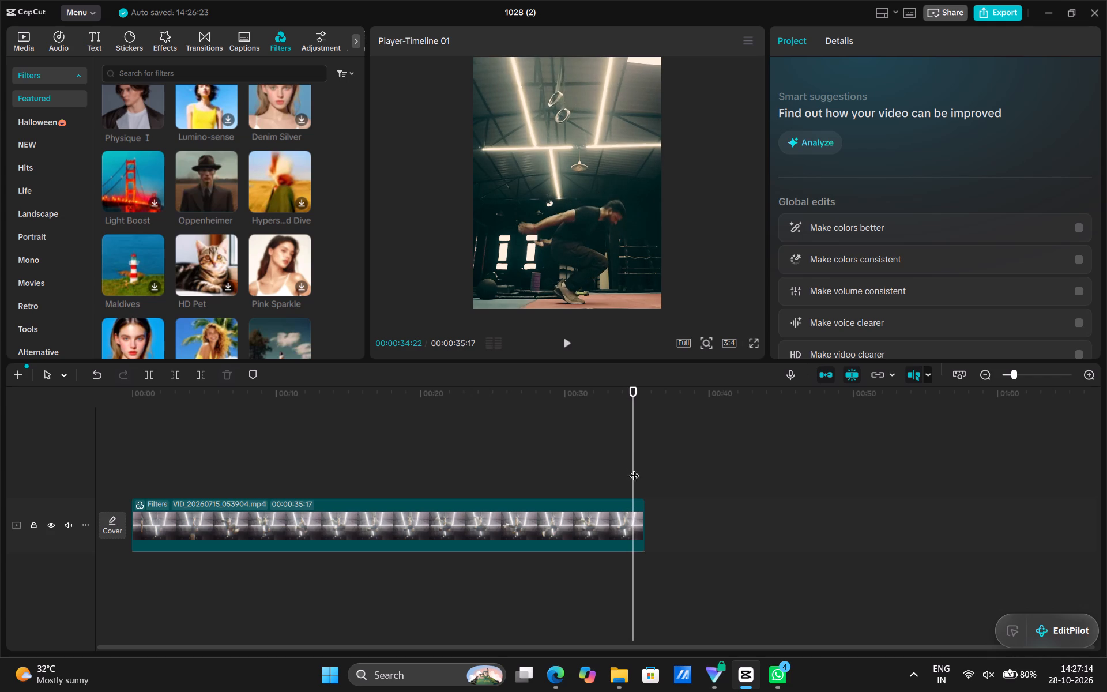
pyautogui.click(639, 528)
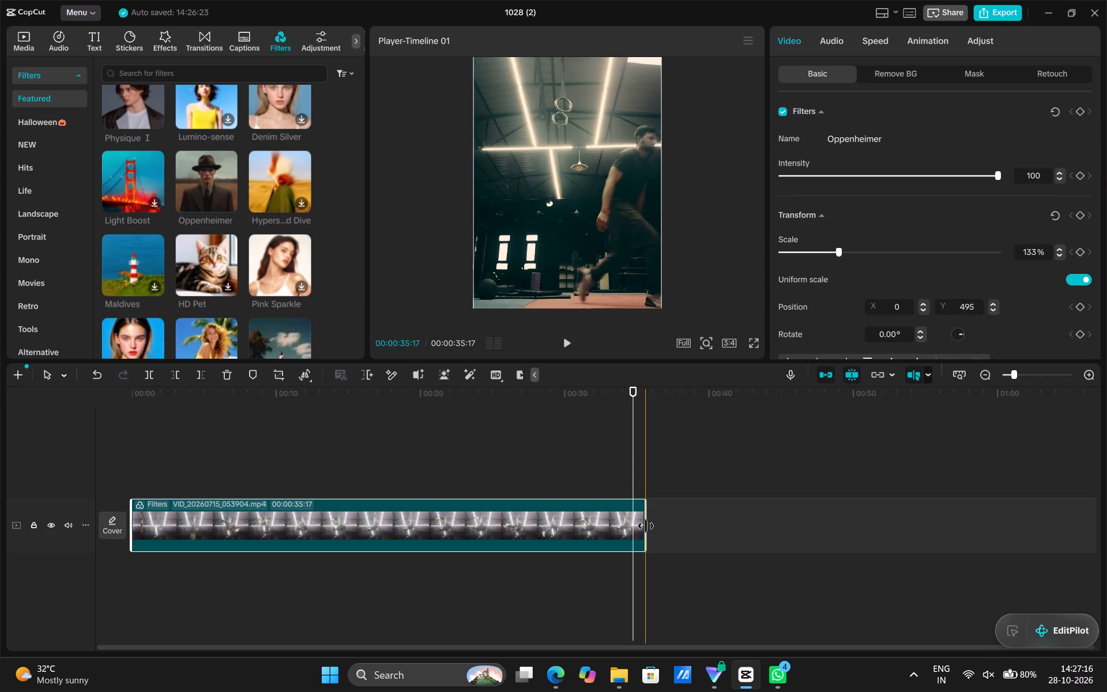
pyautogui.moveTo(646, 526); pyautogui.dragTo(631, 526)
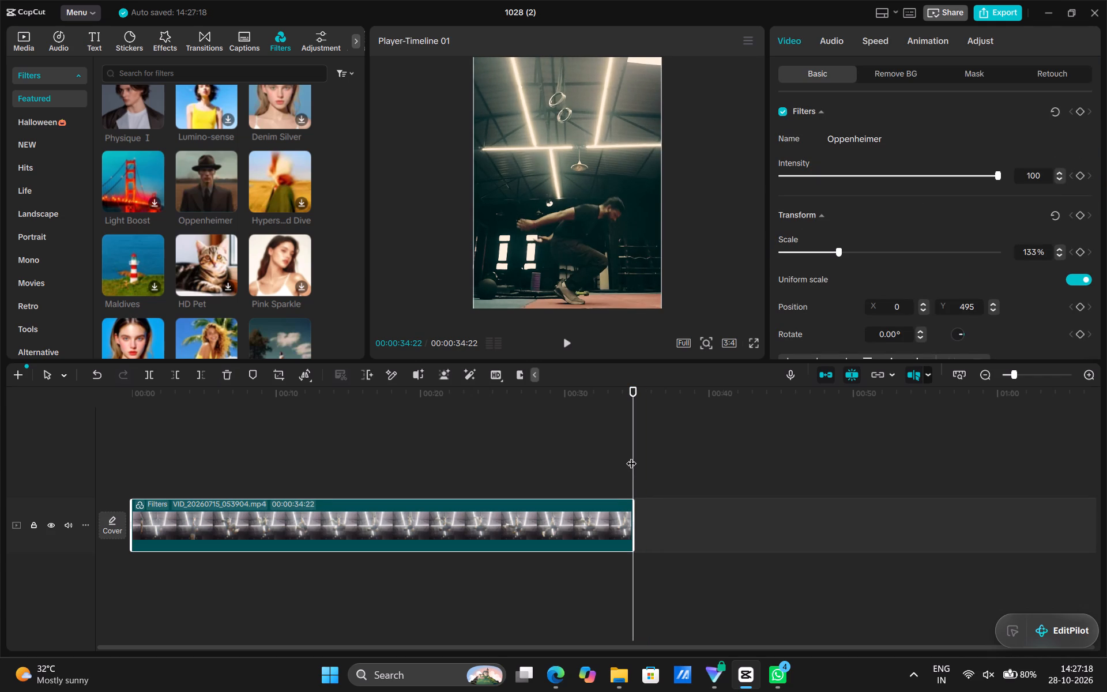
# Play the trimmed ending from 00:00:28:10 and bring the playhead back to 00:00:02:21.
pyautogui.moveTo(631, 456); pyautogui.dragTo(619, 474)
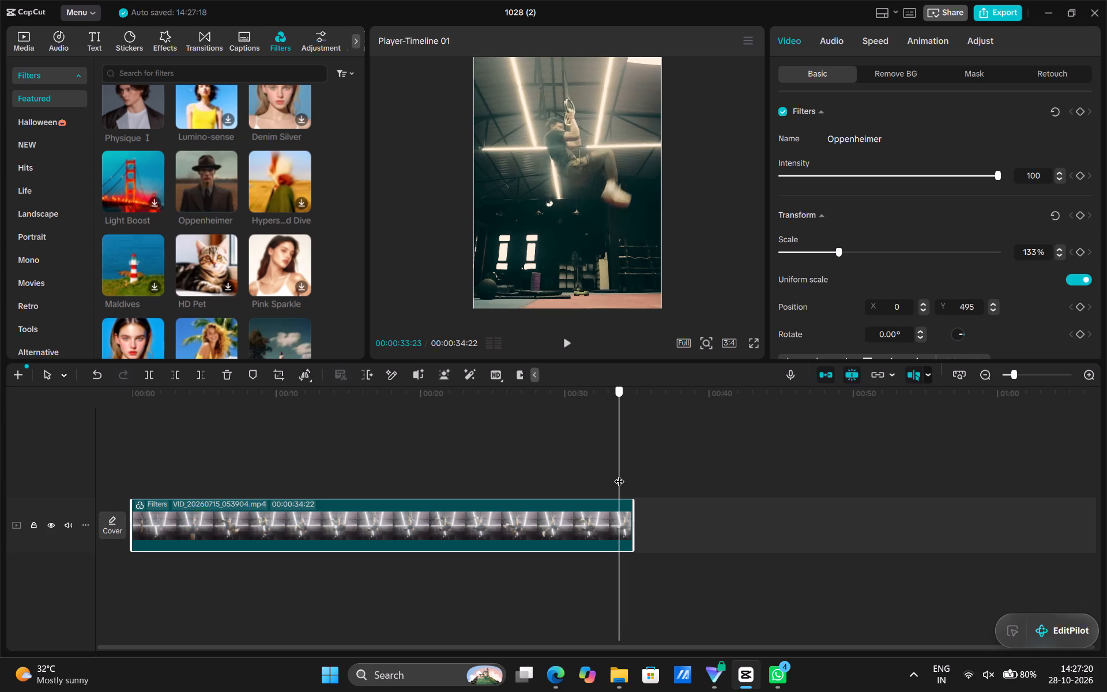
pyautogui.moveTo(619, 474); pyautogui.dragTo(541, 486)
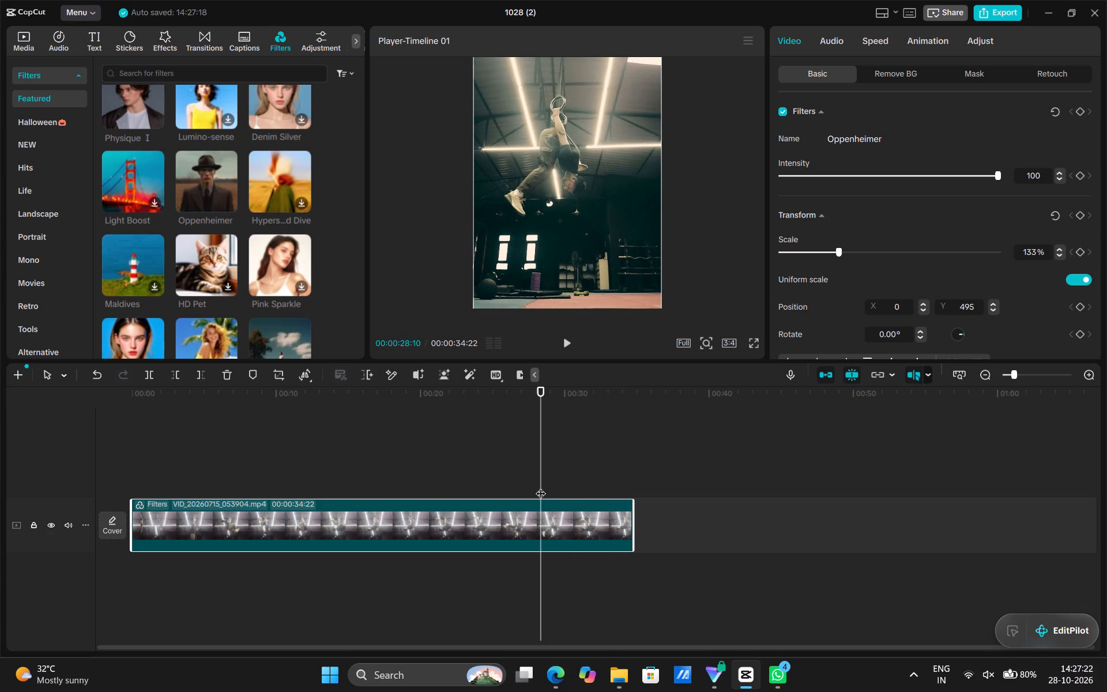
pyautogui.click(567, 342)
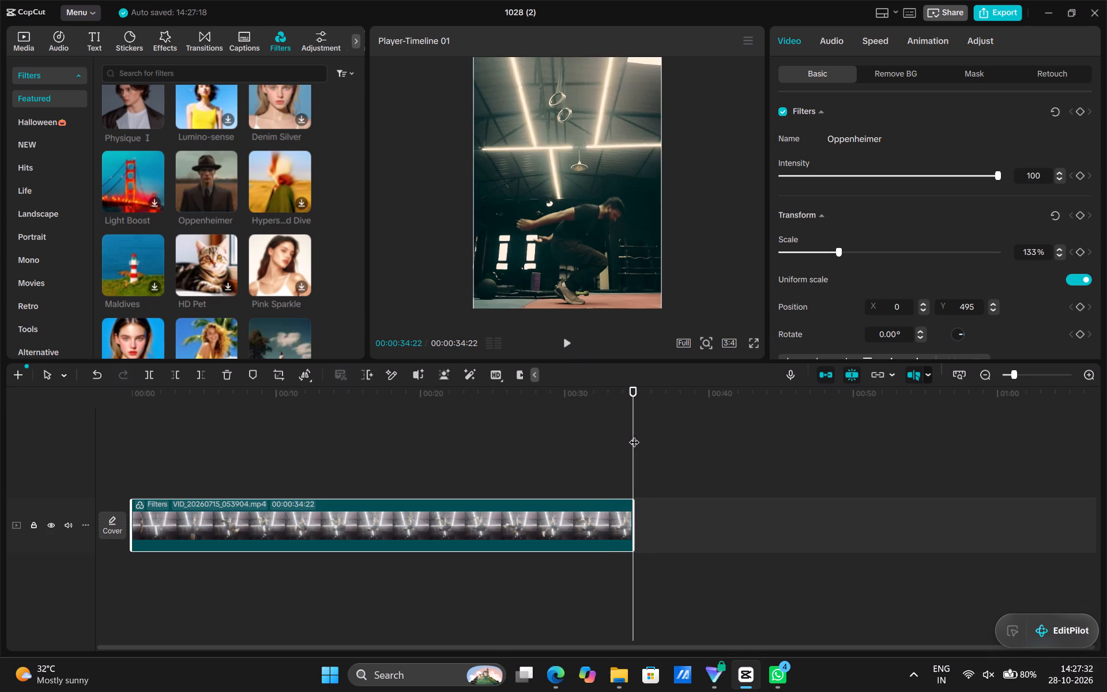
pyautogui.moveTo(632, 435); pyautogui.dragTo(319, 400)
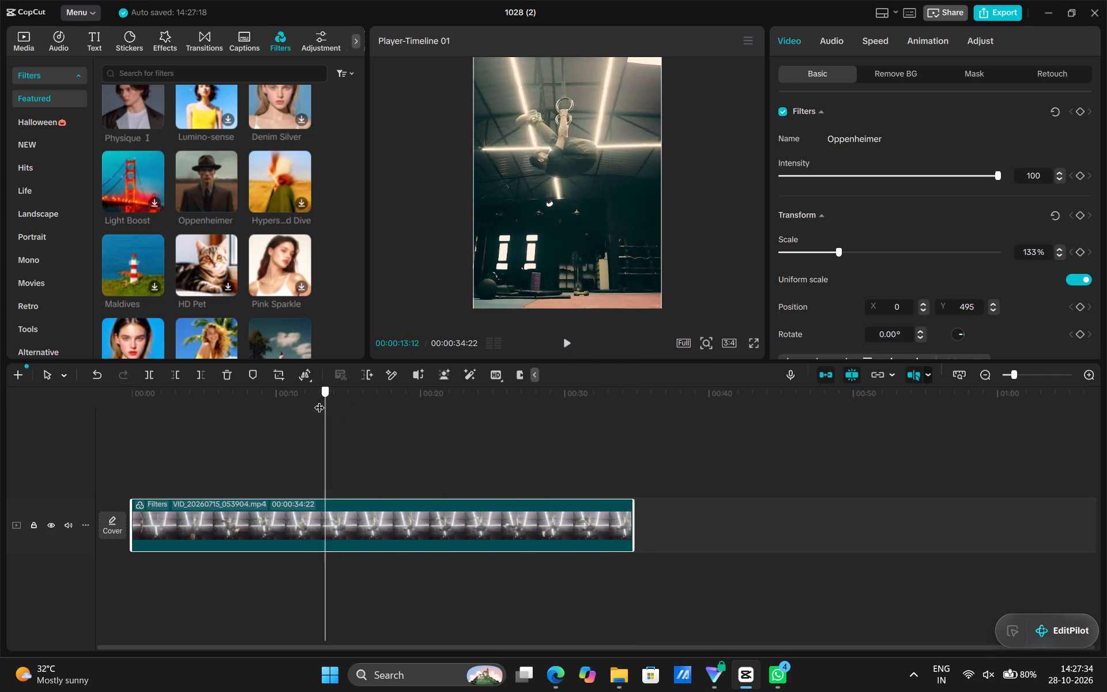
pyautogui.moveTo(319, 400); pyautogui.dragTo(171, 419)
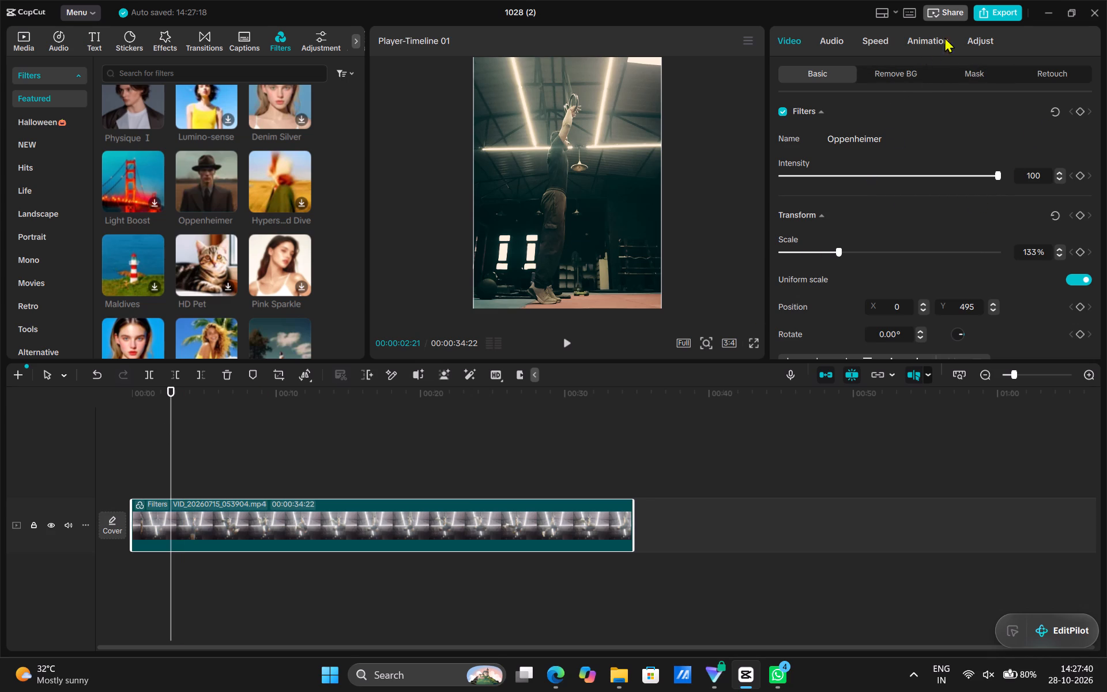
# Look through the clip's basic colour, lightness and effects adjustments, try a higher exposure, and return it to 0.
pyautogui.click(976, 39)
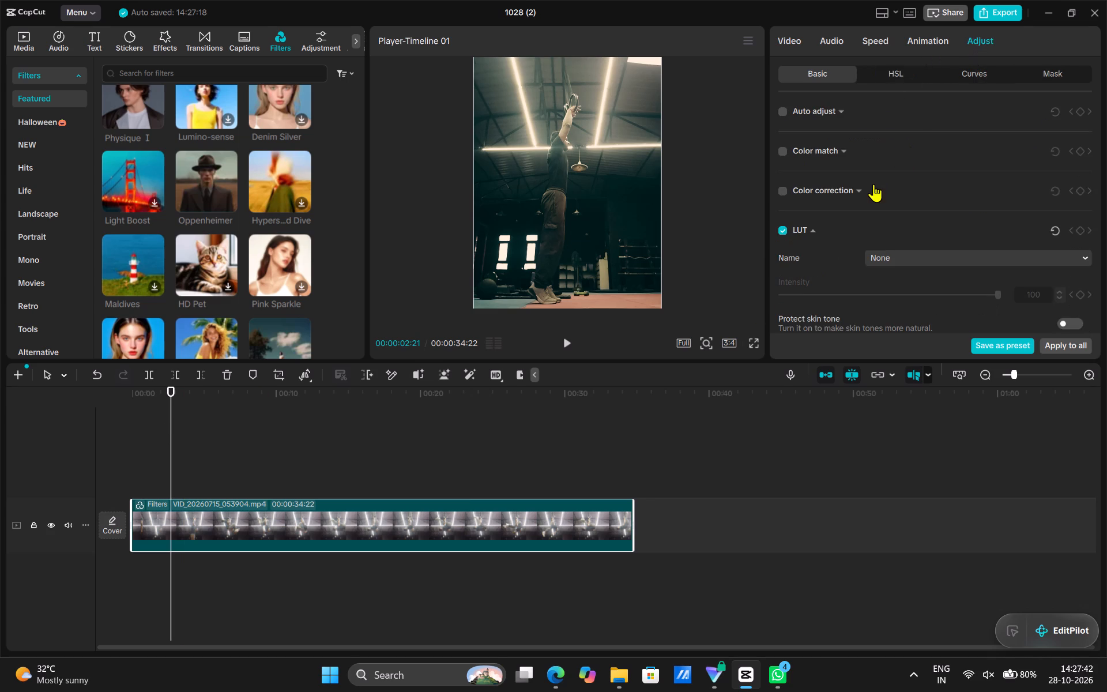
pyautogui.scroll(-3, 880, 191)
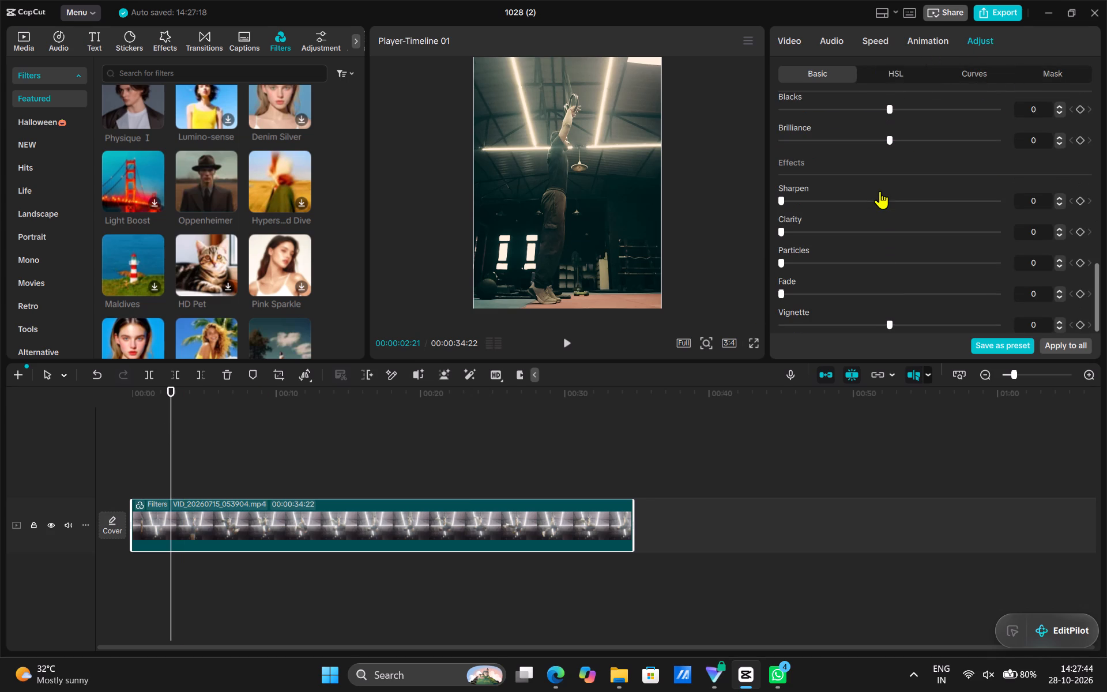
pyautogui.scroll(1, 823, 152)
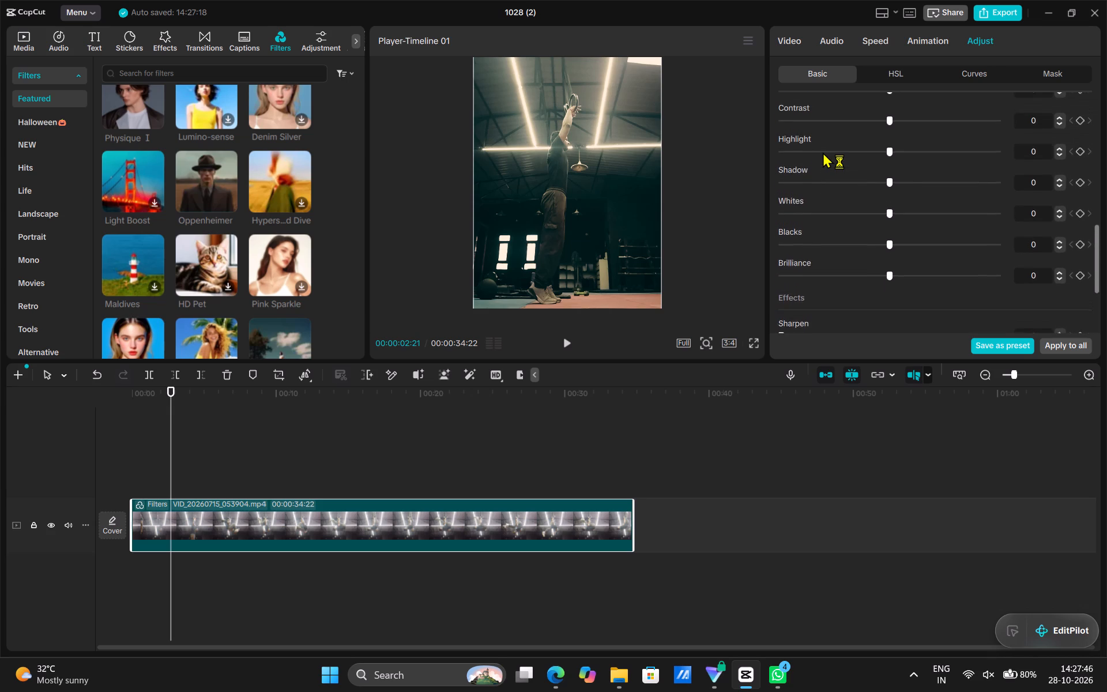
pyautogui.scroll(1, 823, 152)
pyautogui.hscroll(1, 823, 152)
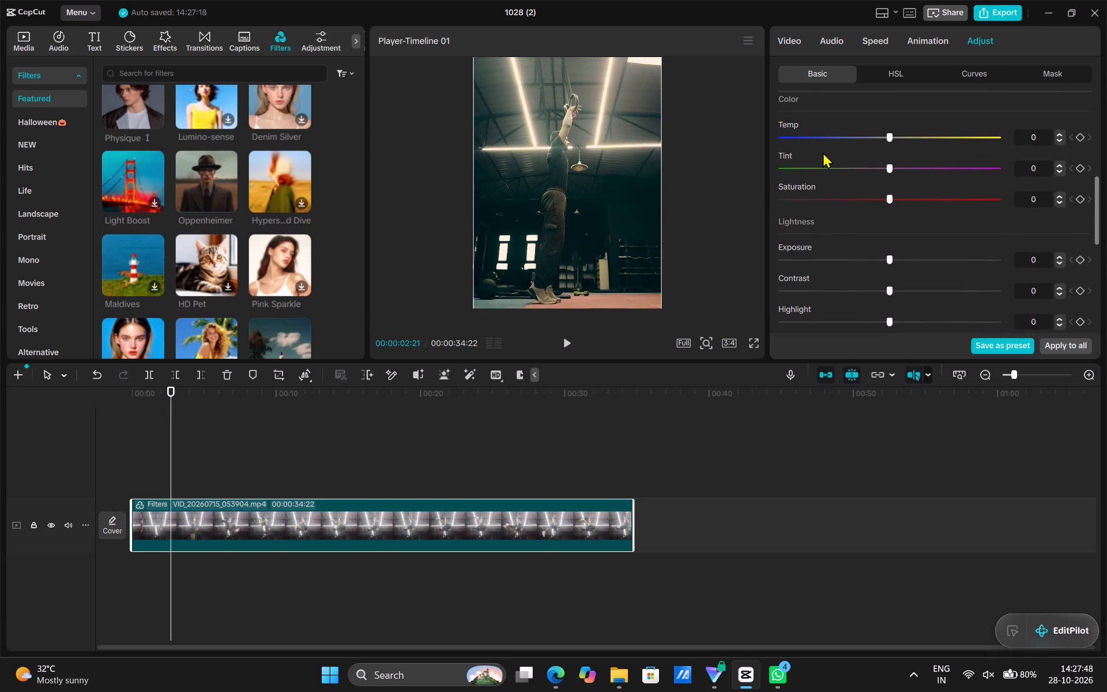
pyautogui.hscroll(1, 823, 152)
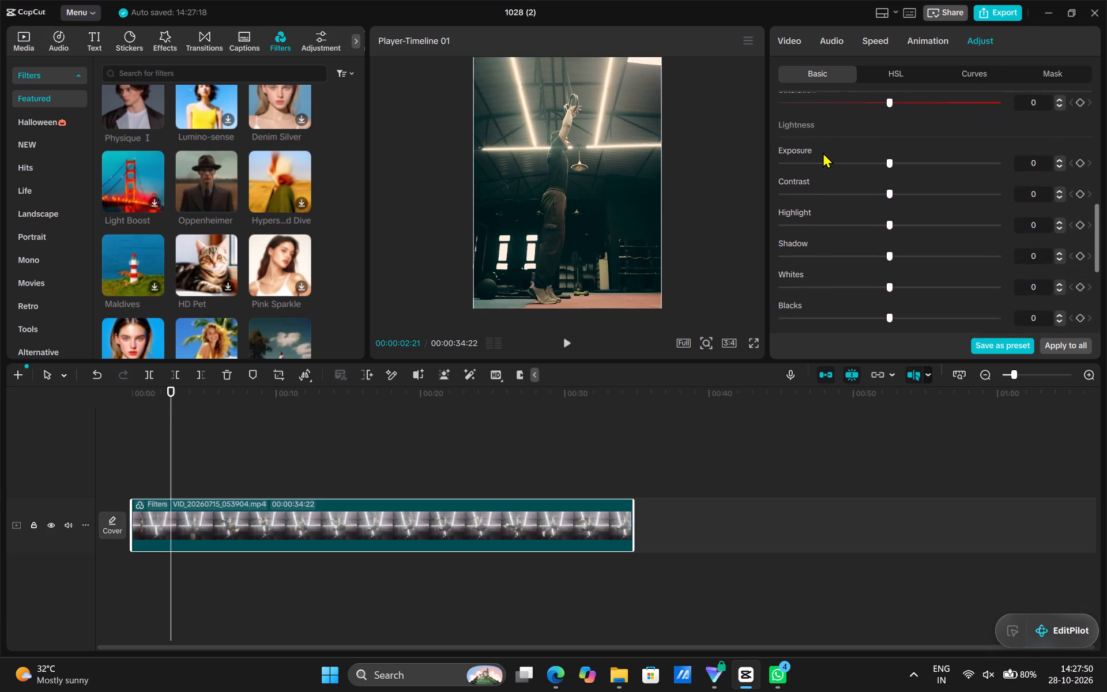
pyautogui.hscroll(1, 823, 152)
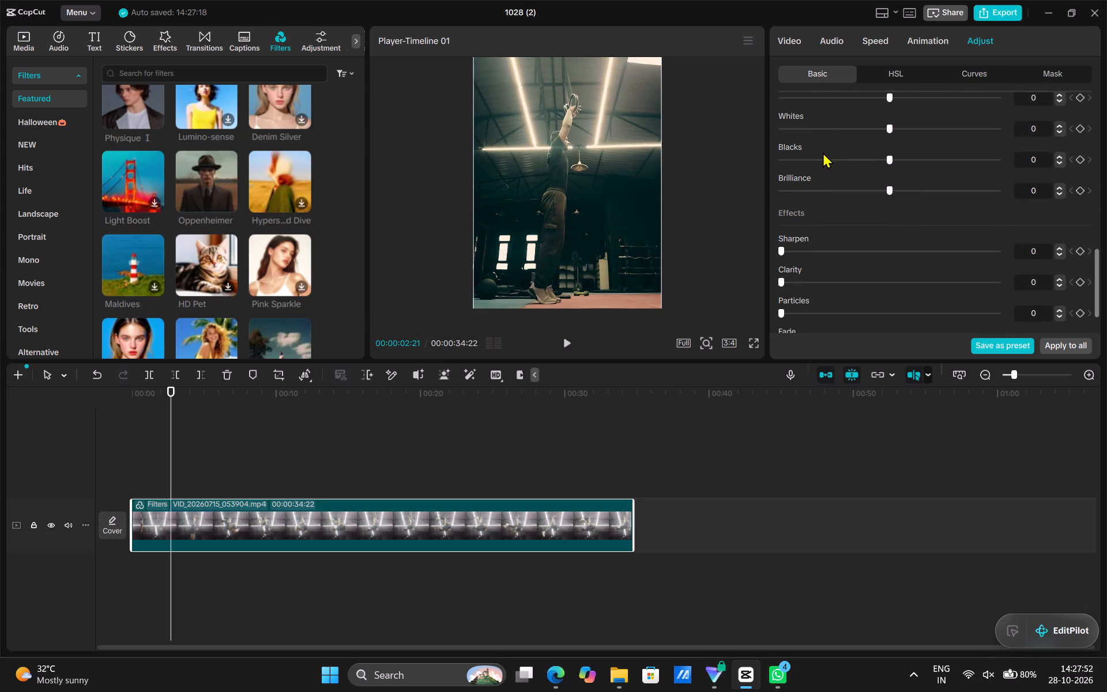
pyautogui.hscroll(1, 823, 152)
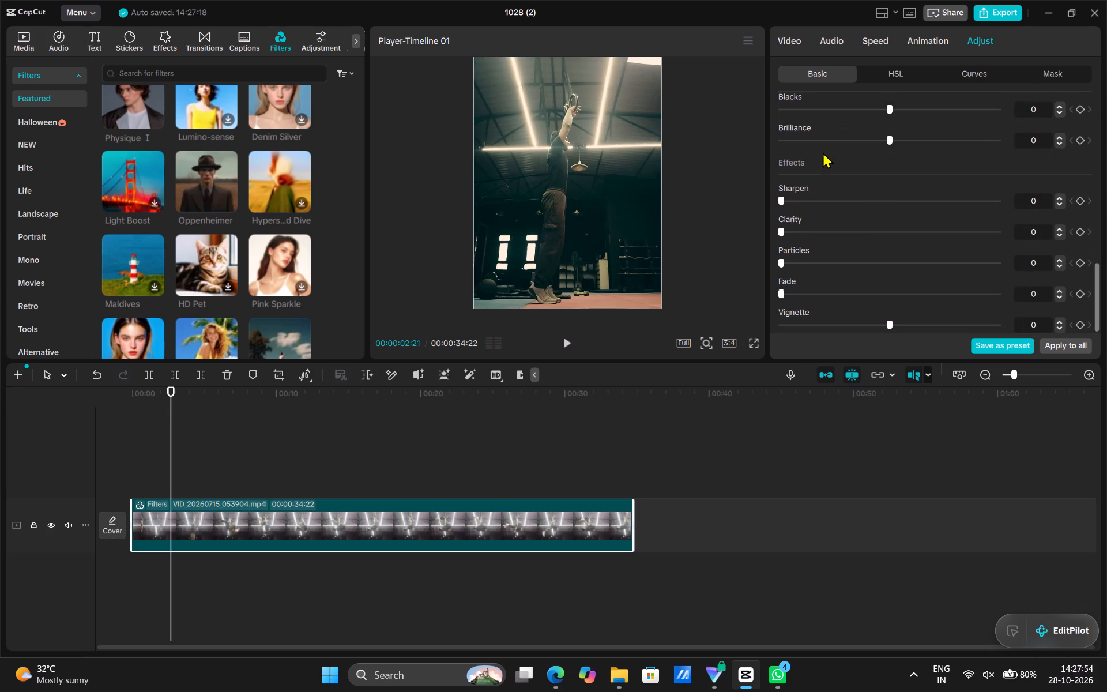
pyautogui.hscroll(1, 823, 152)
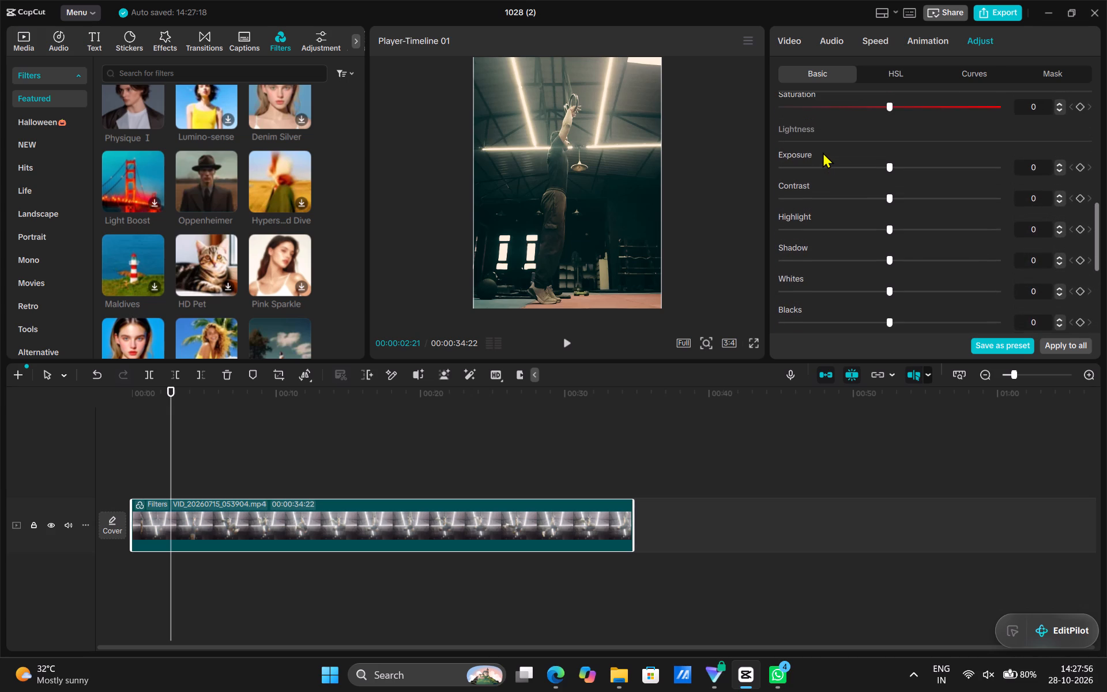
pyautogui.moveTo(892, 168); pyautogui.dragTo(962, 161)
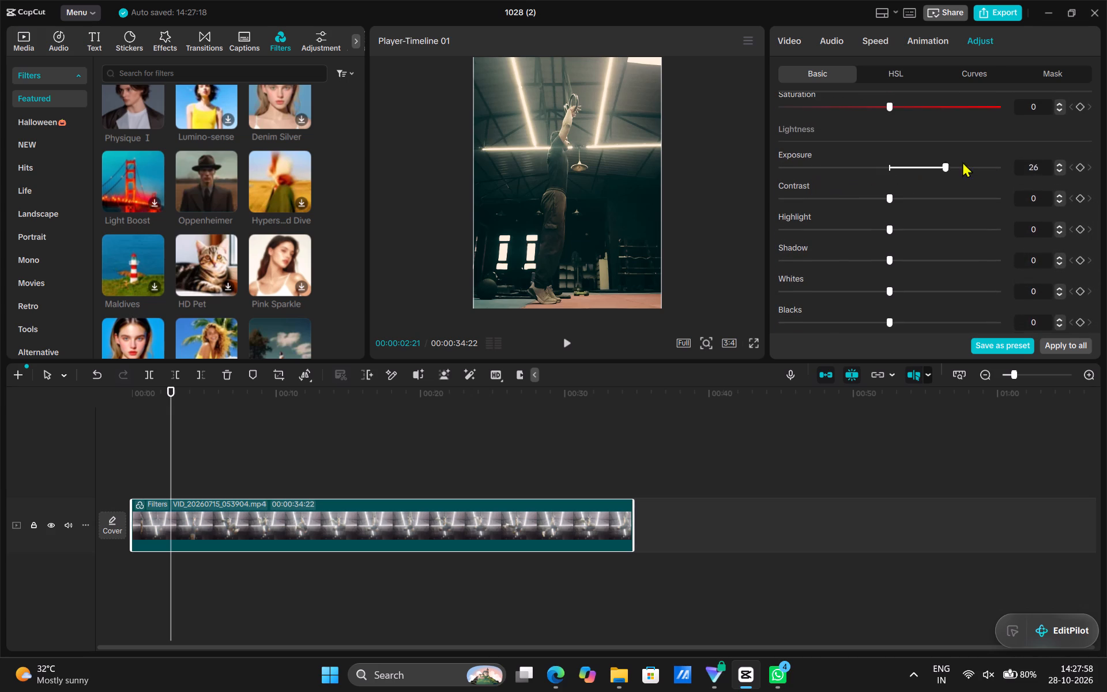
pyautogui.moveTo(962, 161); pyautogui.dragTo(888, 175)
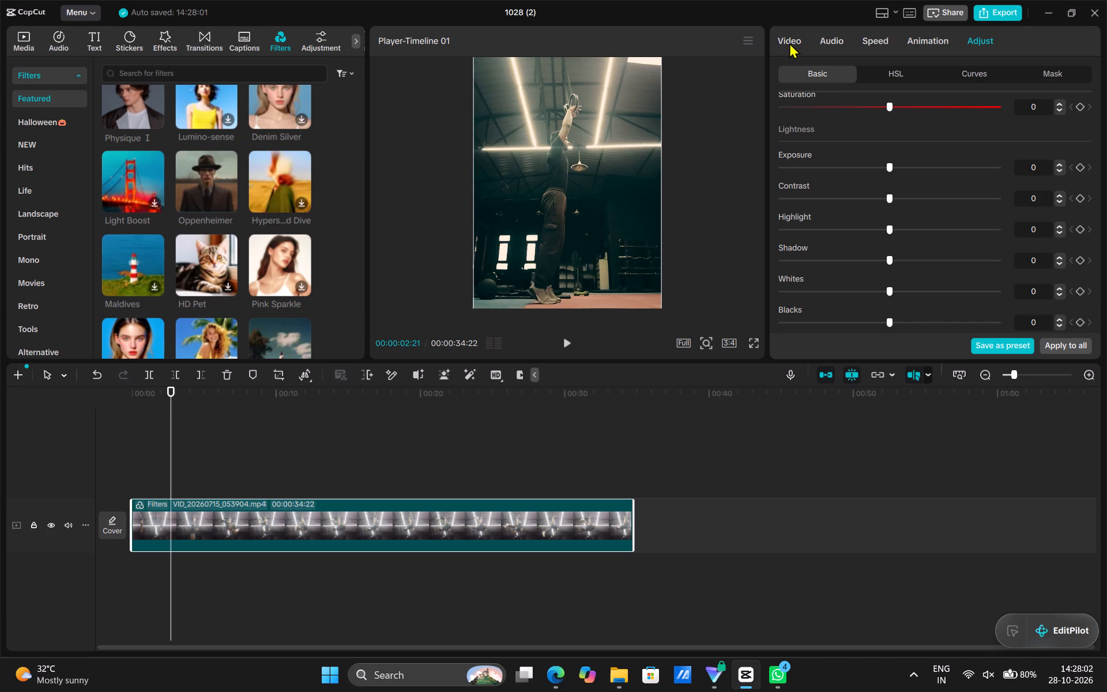
# Turn off the Oppenheimer filter on the gym clip.
pyautogui.click(788, 41)
pyautogui.click(785, 112)
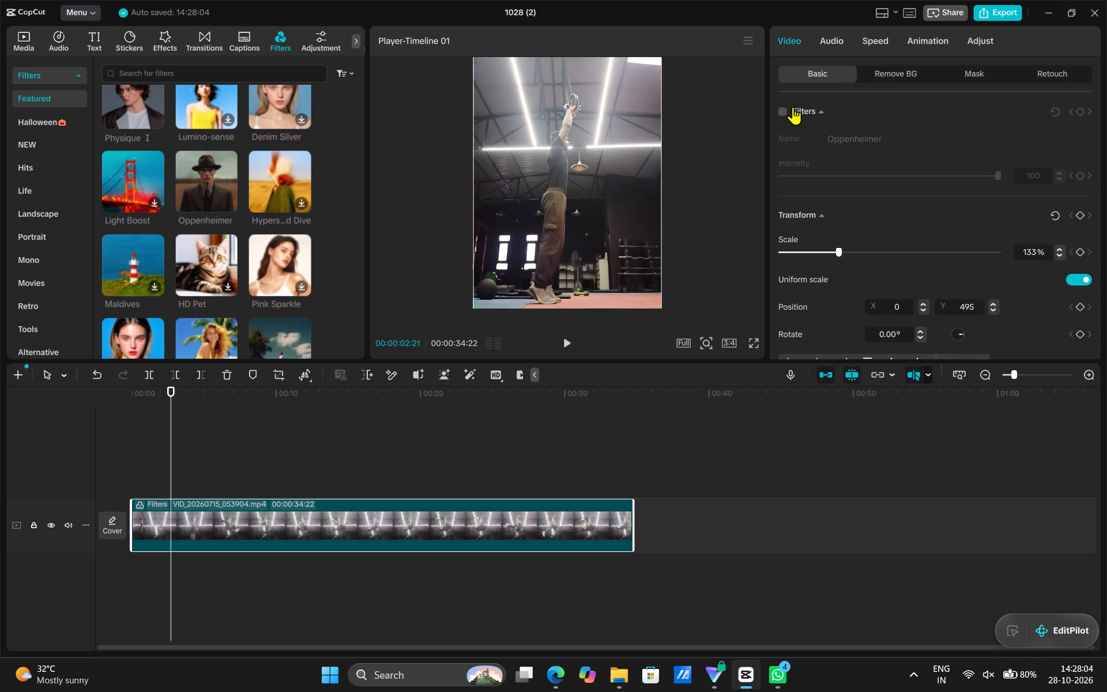
# Compare darker and brighter exposures on the unfiltered gym clip and set its exposure to -20.
pyautogui.click(987, 44)
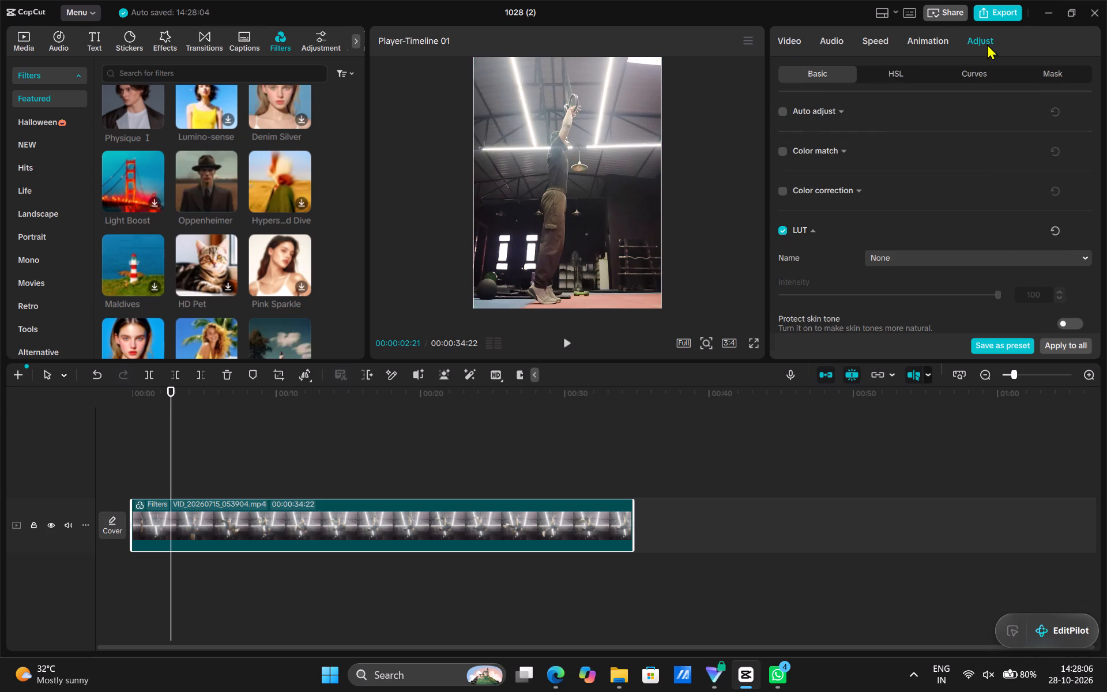
pyautogui.scroll(-1, 864, 168)
pyautogui.click(864, 168)
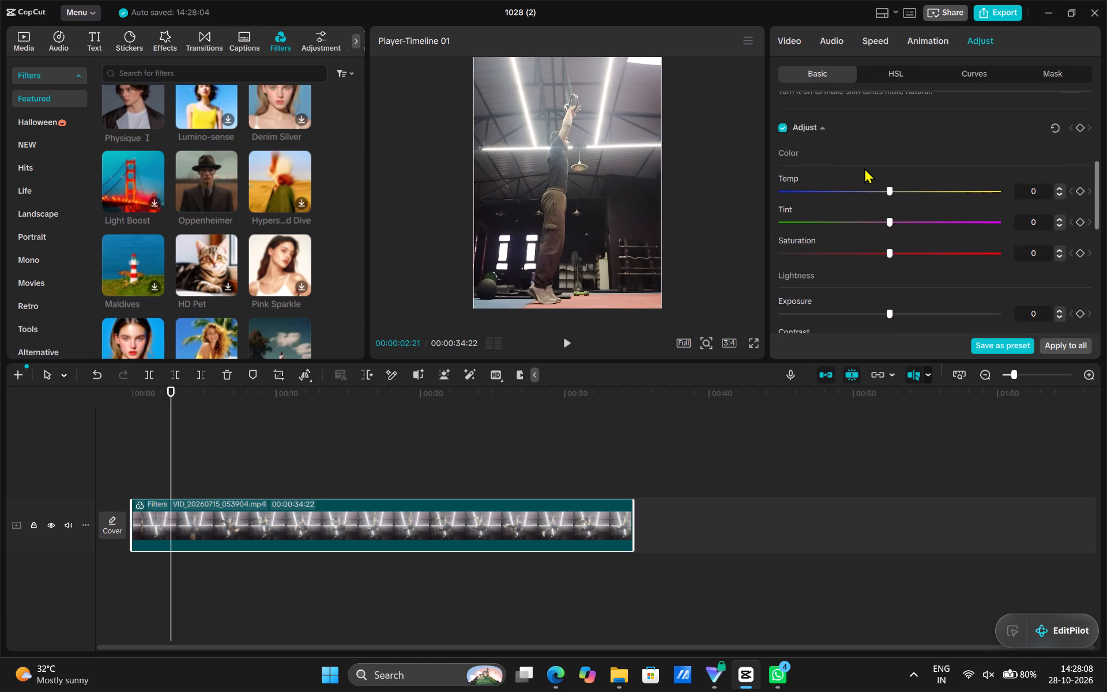
pyautogui.scroll(-1, 864, 168)
pyautogui.moveTo(890, 159); pyautogui.dragTo(784, 166)
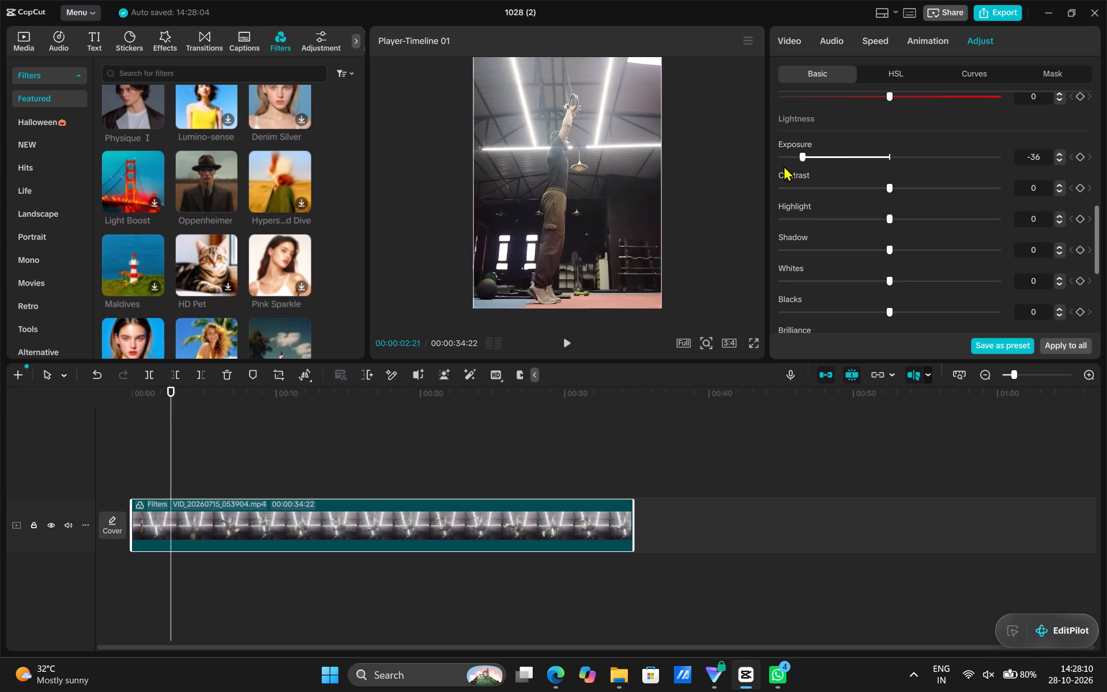
pyautogui.moveTo(784, 166); pyautogui.dragTo(772, 164)
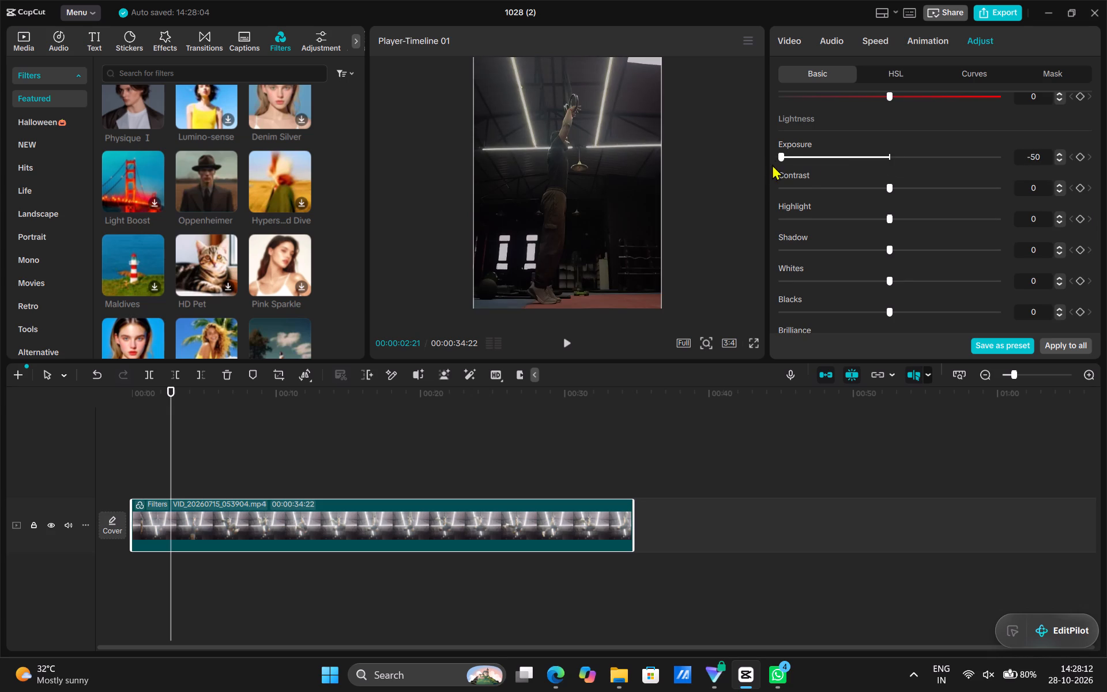
pyautogui.moveTo(772, 164); pyautogui.dragTo(963, 184)
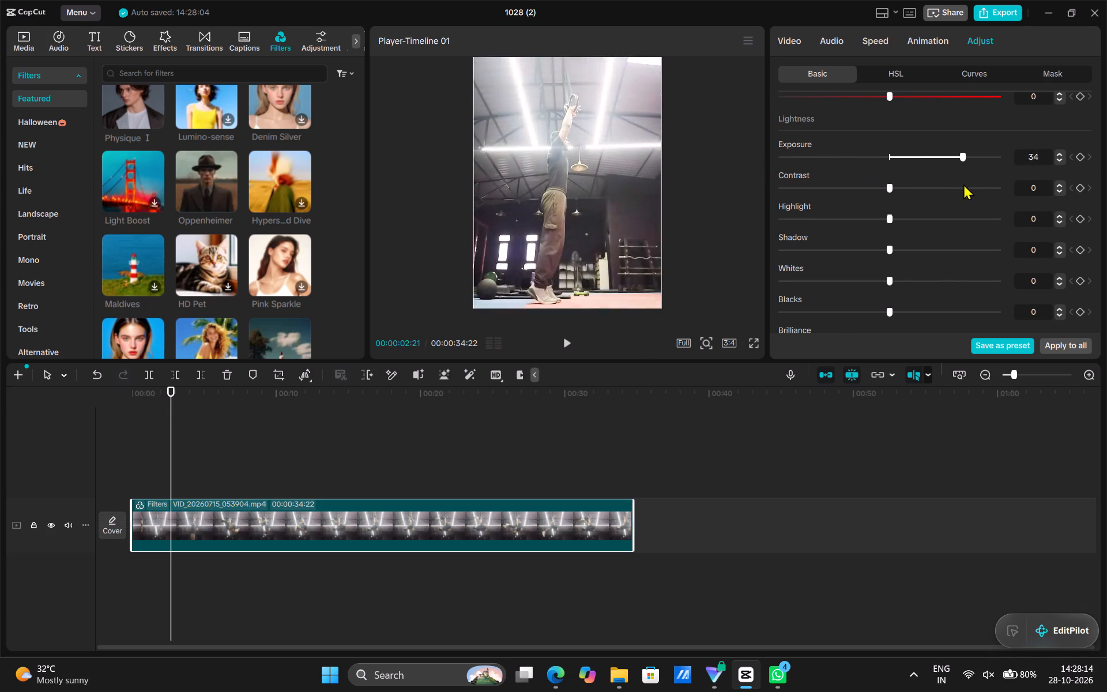
pyautogui.moveTo(963, 184); pyautogui.dragTo(840, 180)
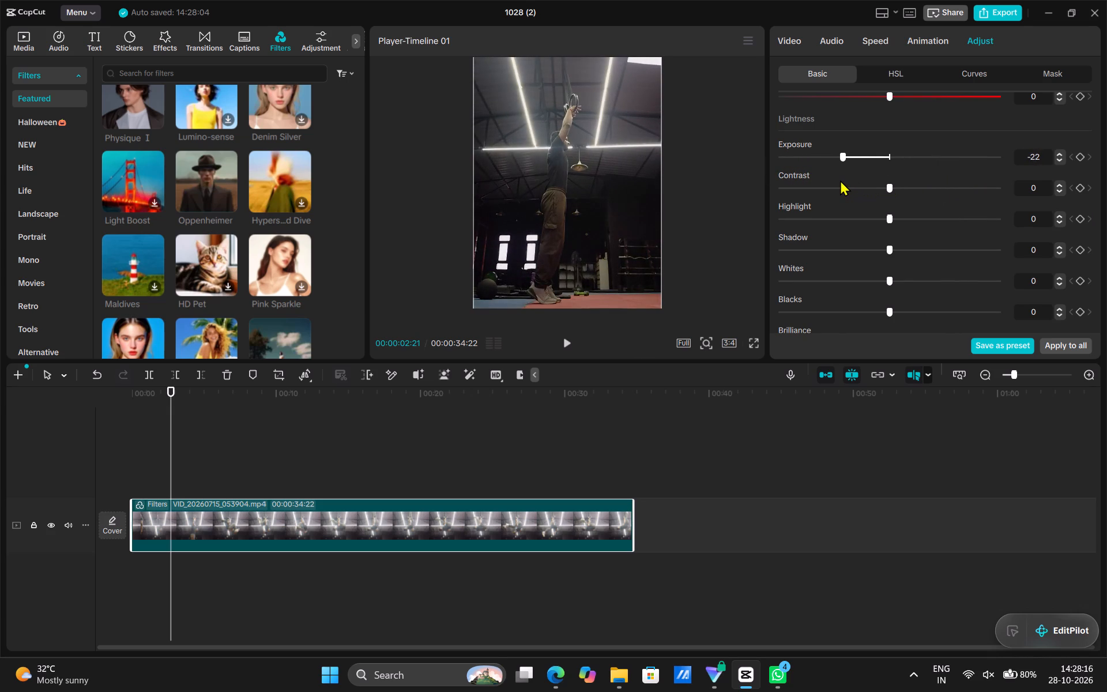
pyautogui.moveTo(840, 180); pyautogui.dragTo(840, 182)
pyautogui.moveTo(840, 182); pyautogui.dragTo(844, 181)
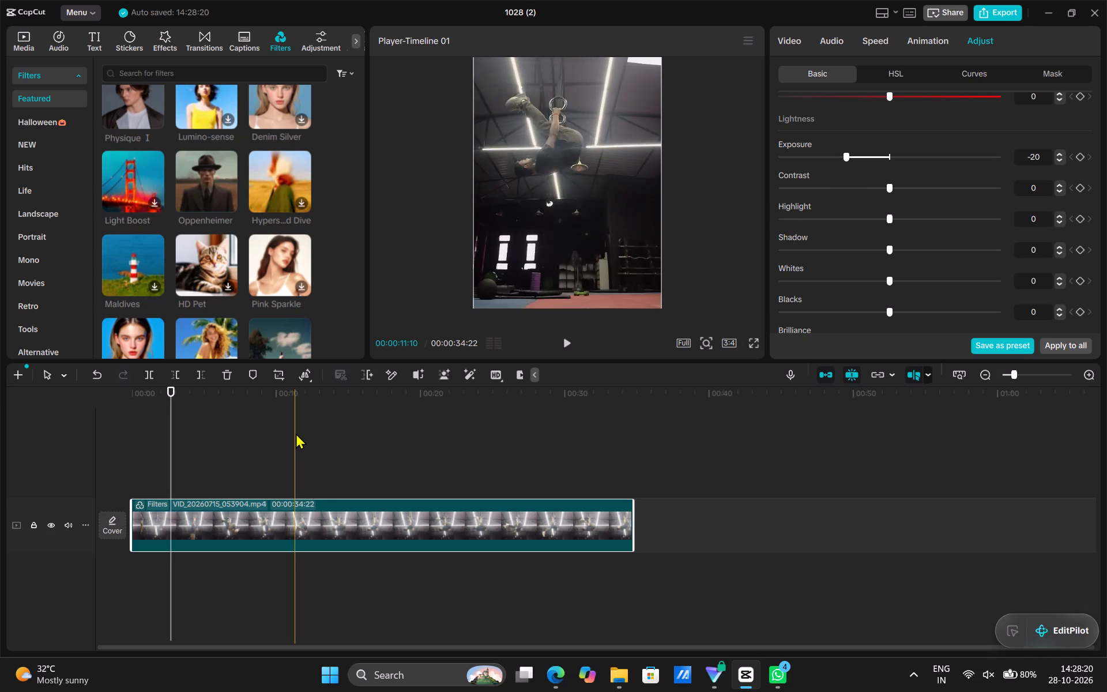
# Check the darkened look across the middle of the gym clip and return the playhead to about 00:00:04:17.
pyautogui.moveTo(174, 439); pyautogui.dragTo(321, 435)
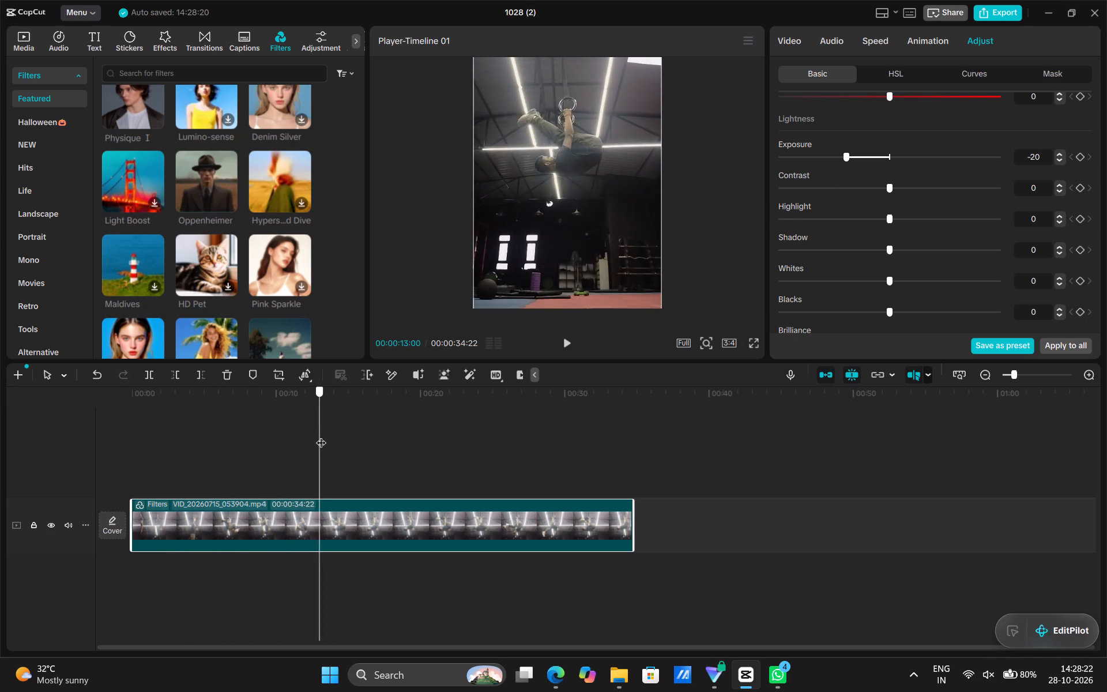
pyautogui.moveTo(321, 435); pyautogui.dragTo(468, 445)
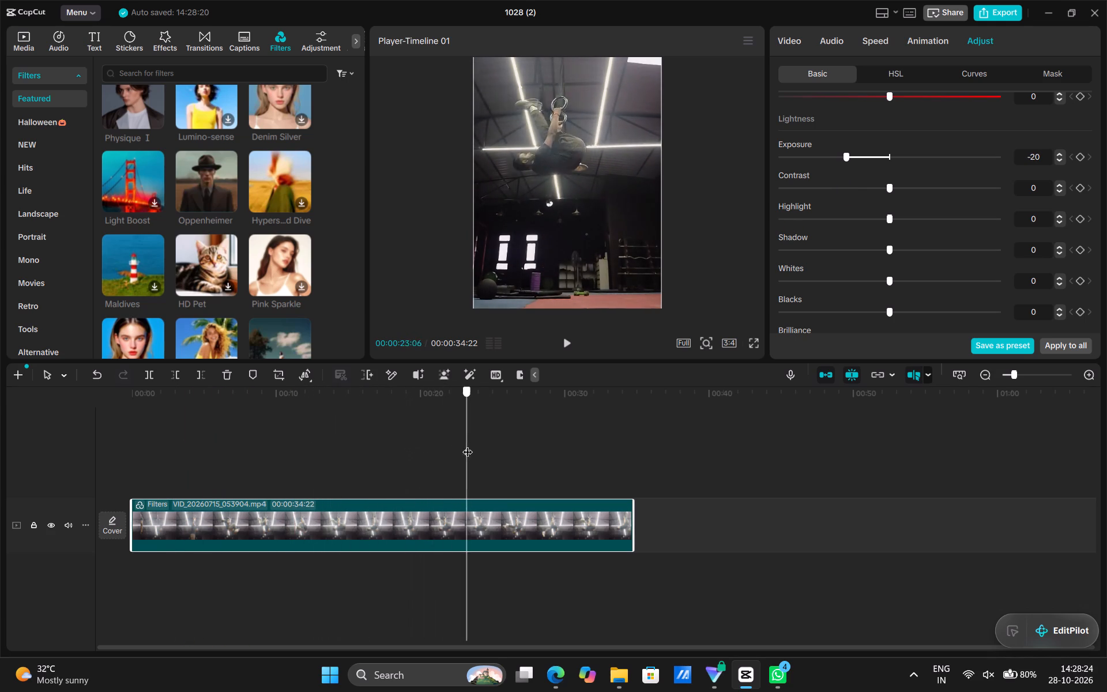
pyautogui.moveTo(468, 445); pyautogui.dragTo(428, 429)
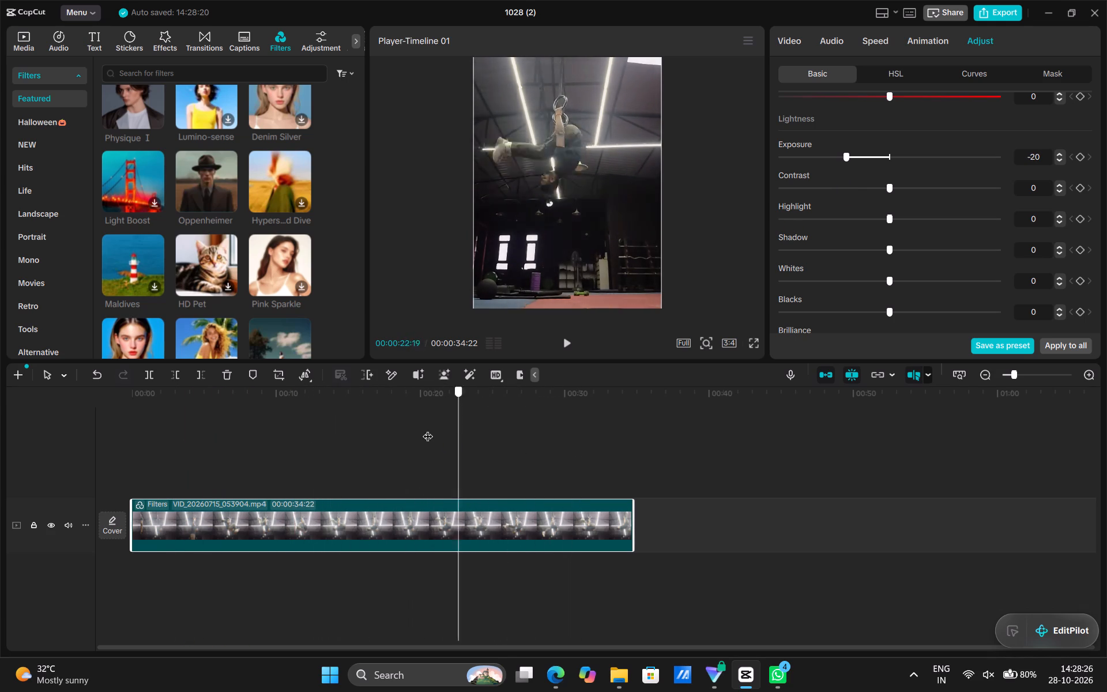
pyautogui.moveTo(428, 429); pyautogui.dragTo(198, 410)
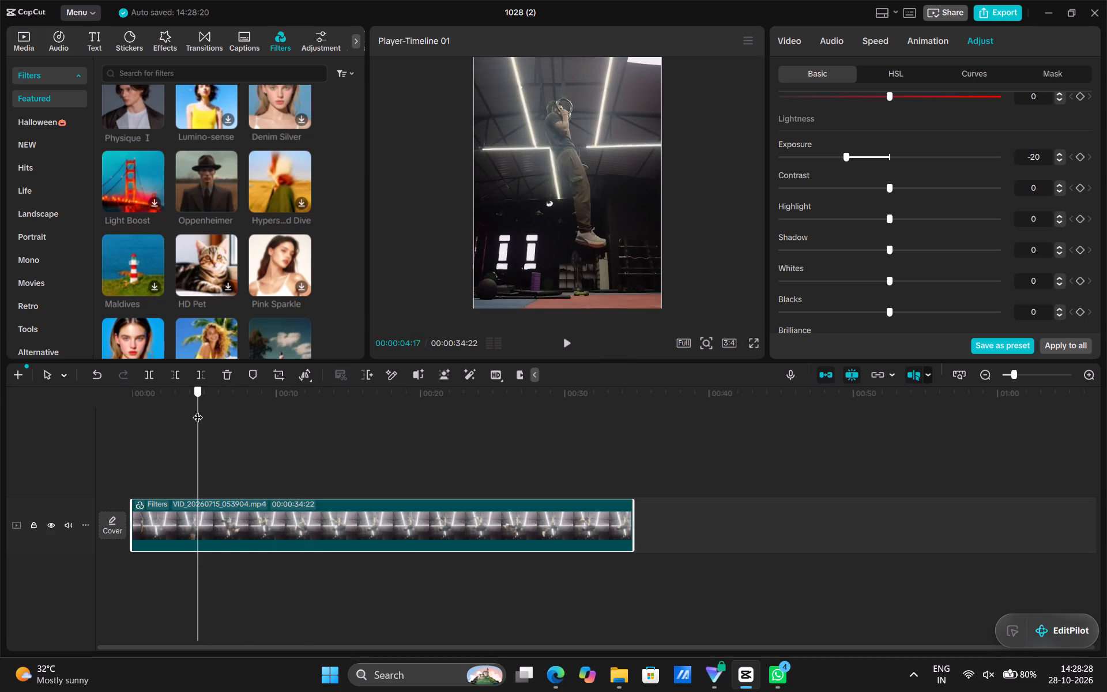
# Check the darkened look across the whole gym clip, from its first frame to its last.
pyautogui.moveTo(198, 410); pyautogui.dragTo(110, 418)
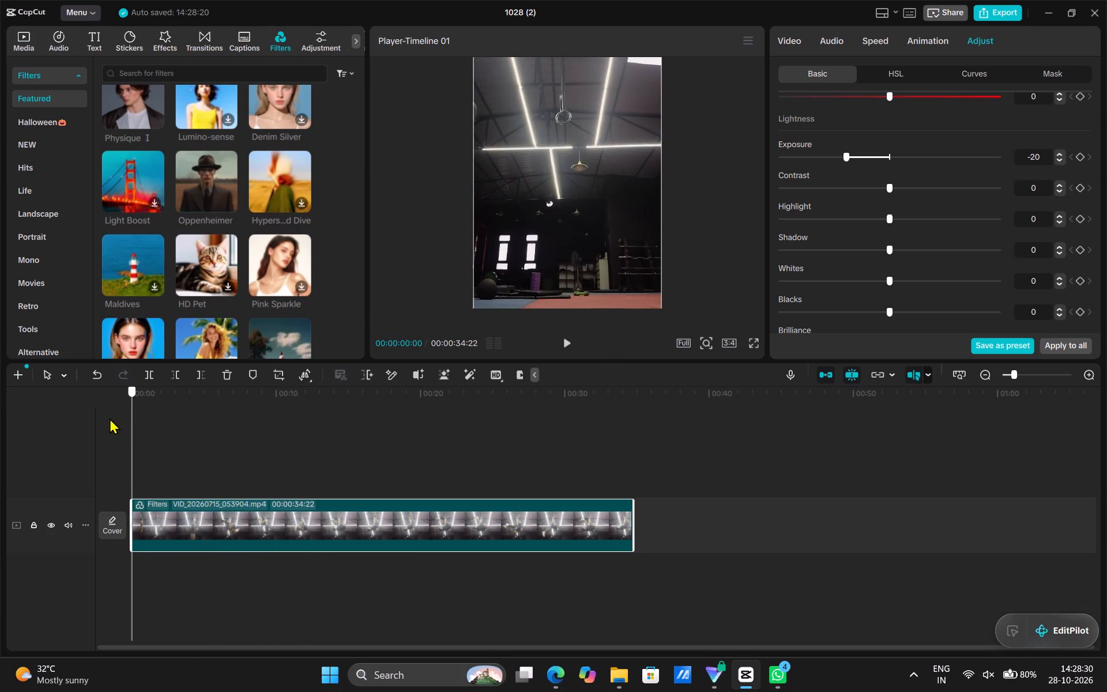
pyautogui.moveTo(110, 418); pyautogui.dragTo(208, 418)
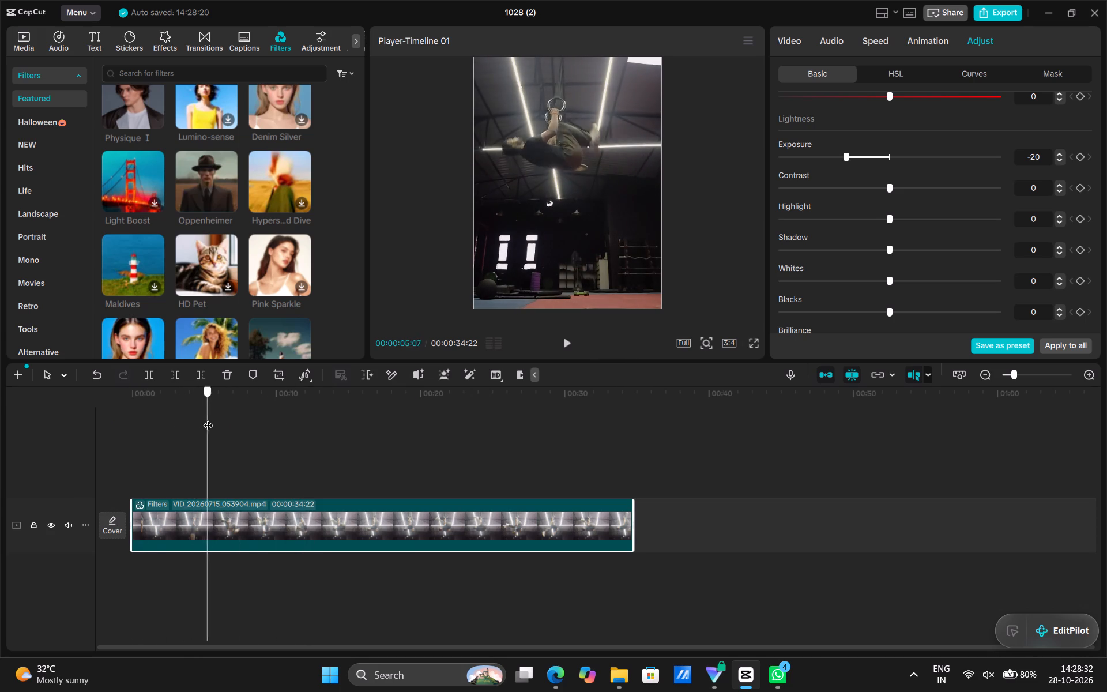
pyautogui.moveTo(208, 418); pyautogui.dragTo(253, 421)
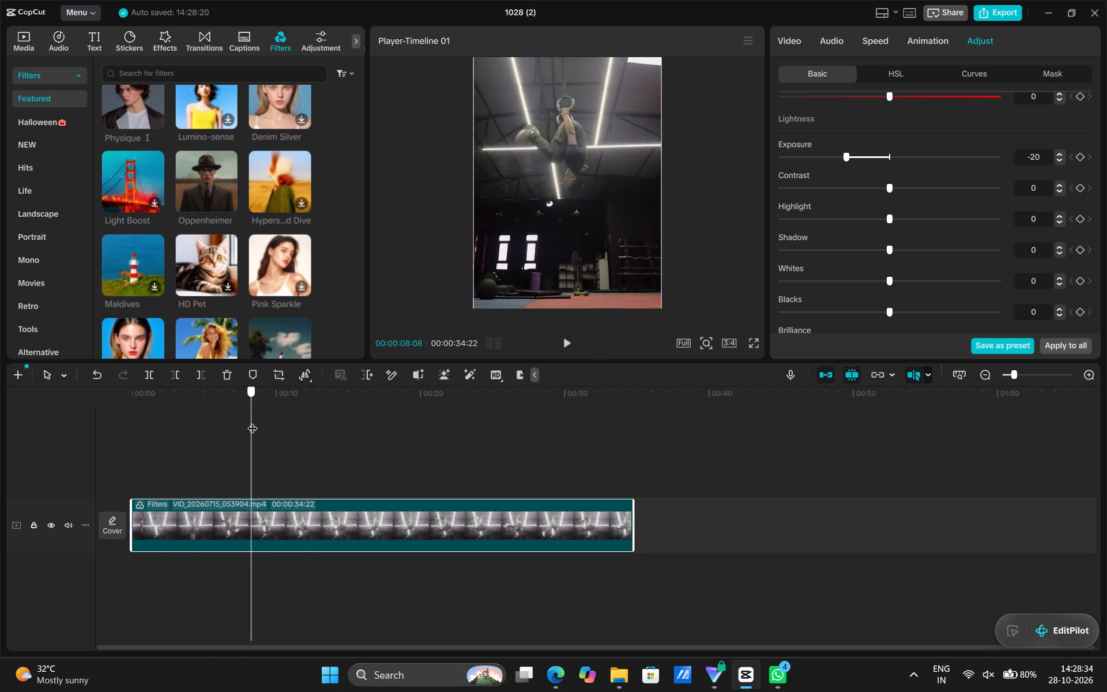
pyautogui.moveTo(253, 421); pyautogui.dragTo(361, 430)
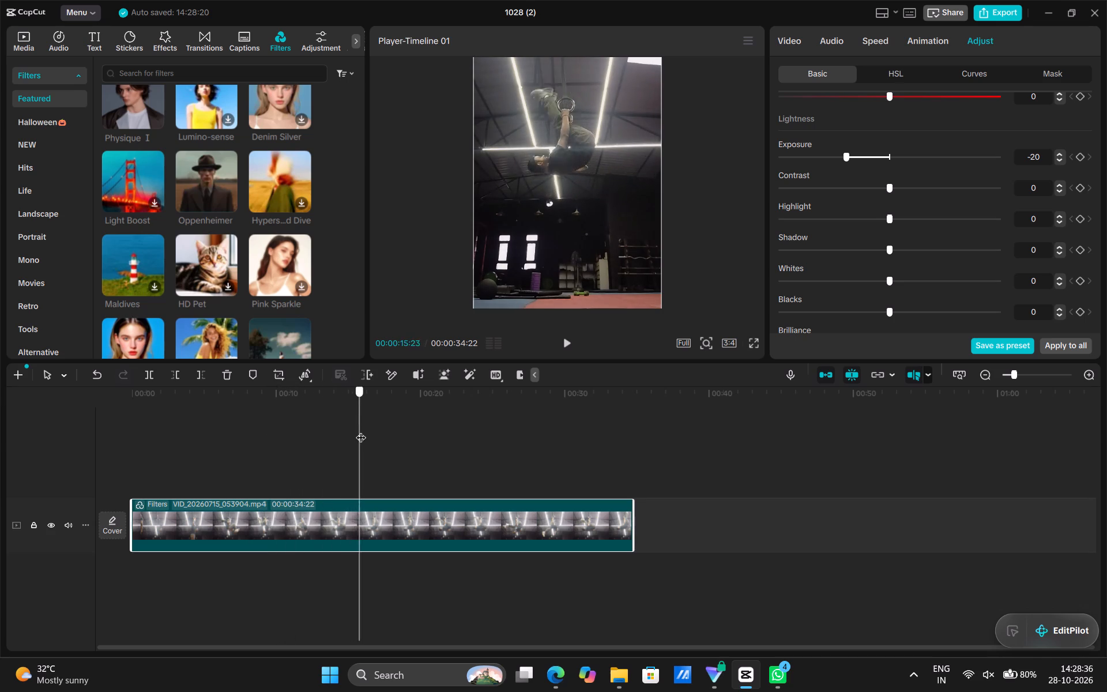
pyautogui.moveTo(361, 430); pyautogui.dragTo(525, 446)
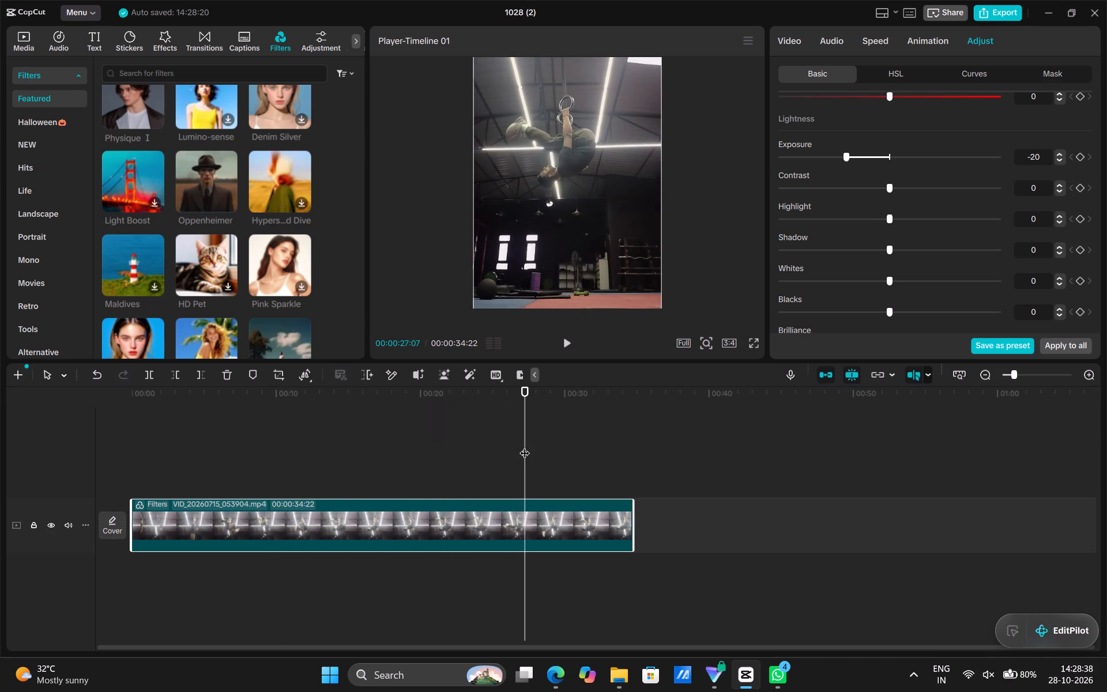
pyautogui.moveTo(525, 445); pyautogui.dragTo(603, 467)
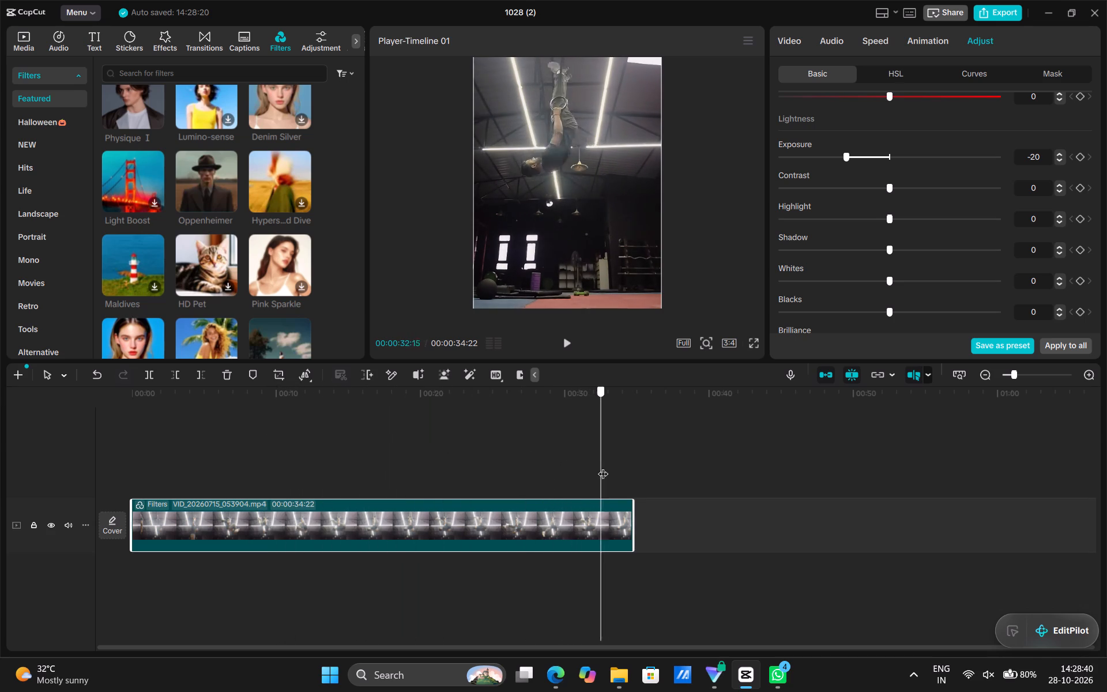
pyautogui.moveTo(603, 467); pyautogui.dragTo(630, 477)
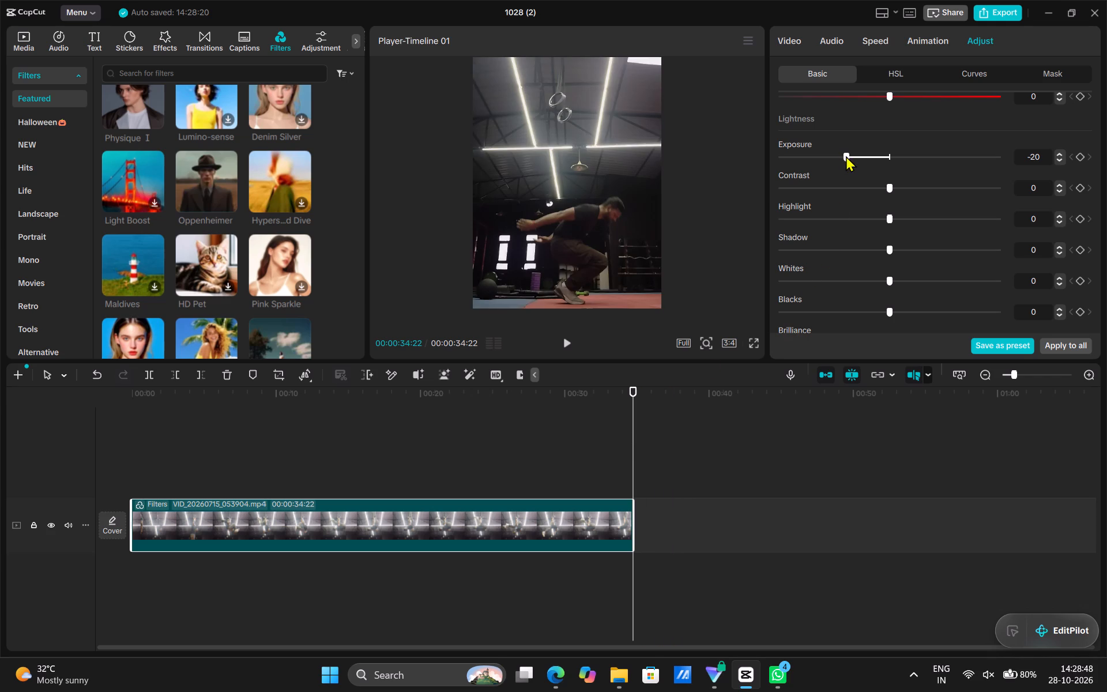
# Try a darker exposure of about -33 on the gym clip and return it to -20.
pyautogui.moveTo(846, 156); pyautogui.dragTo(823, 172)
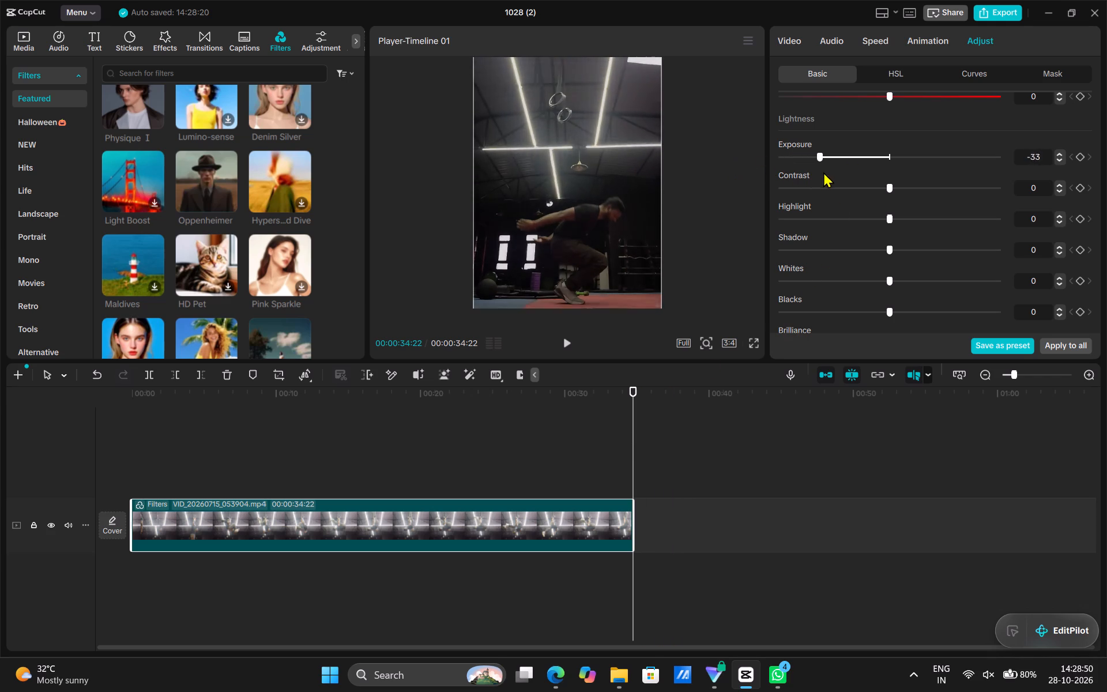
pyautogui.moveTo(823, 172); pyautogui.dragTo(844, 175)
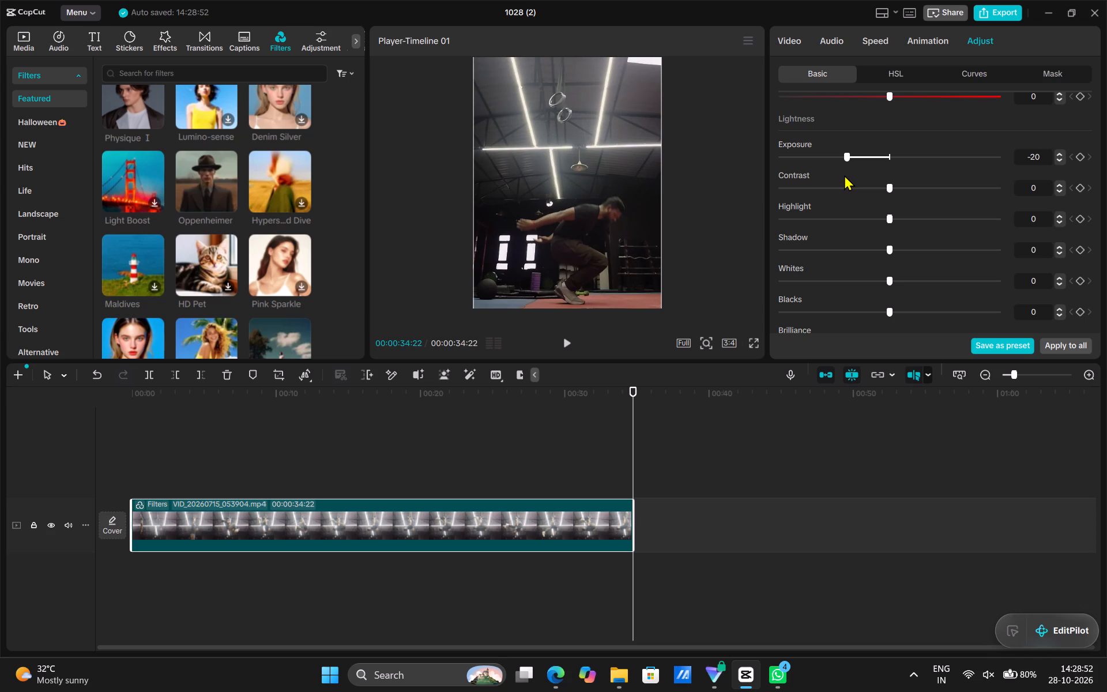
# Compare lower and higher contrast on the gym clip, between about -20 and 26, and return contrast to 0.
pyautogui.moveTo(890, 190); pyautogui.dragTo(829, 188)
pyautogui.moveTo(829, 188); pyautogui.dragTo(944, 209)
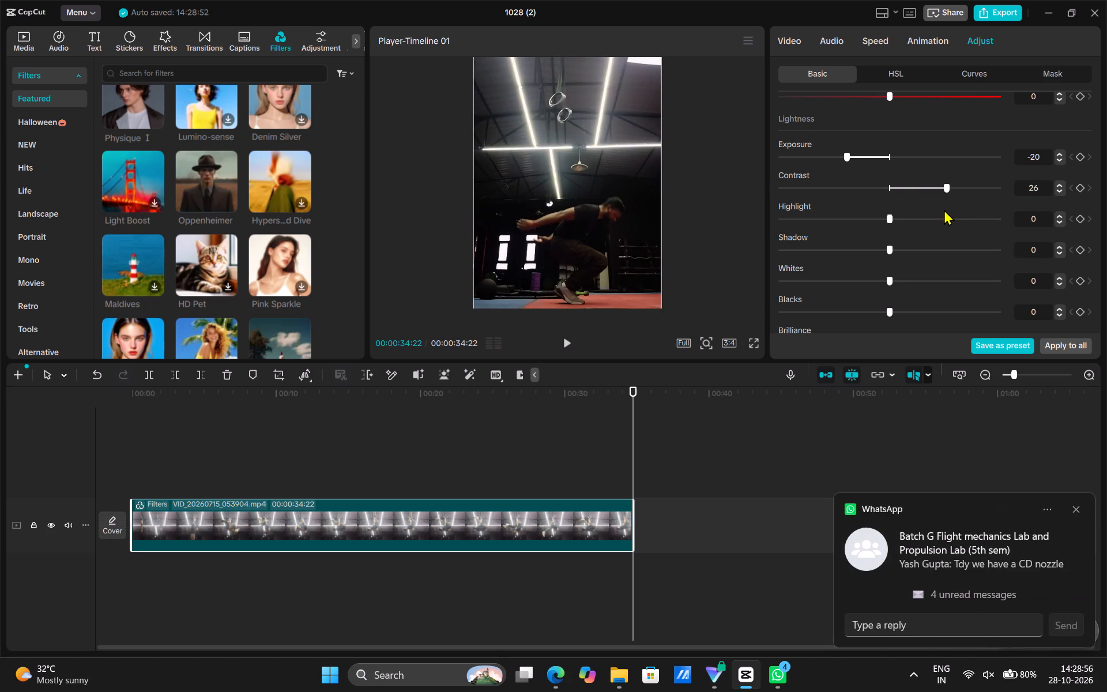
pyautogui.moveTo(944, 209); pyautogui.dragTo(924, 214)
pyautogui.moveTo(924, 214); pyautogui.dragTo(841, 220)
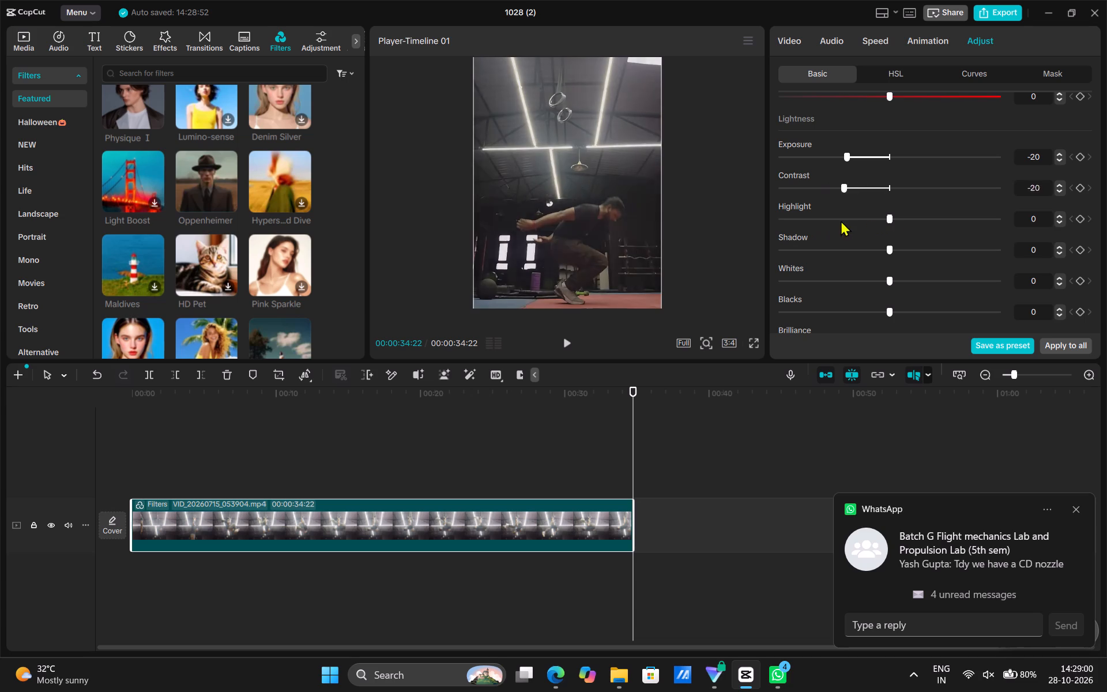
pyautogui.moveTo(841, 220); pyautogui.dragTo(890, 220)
# Compare highlight levels on the gym clip, previewing the frame at 00:00:21:22, and set Highlight to 20.
pyautogui.moveTo(890, 220); pyautogui.dragTo(1010, 237)
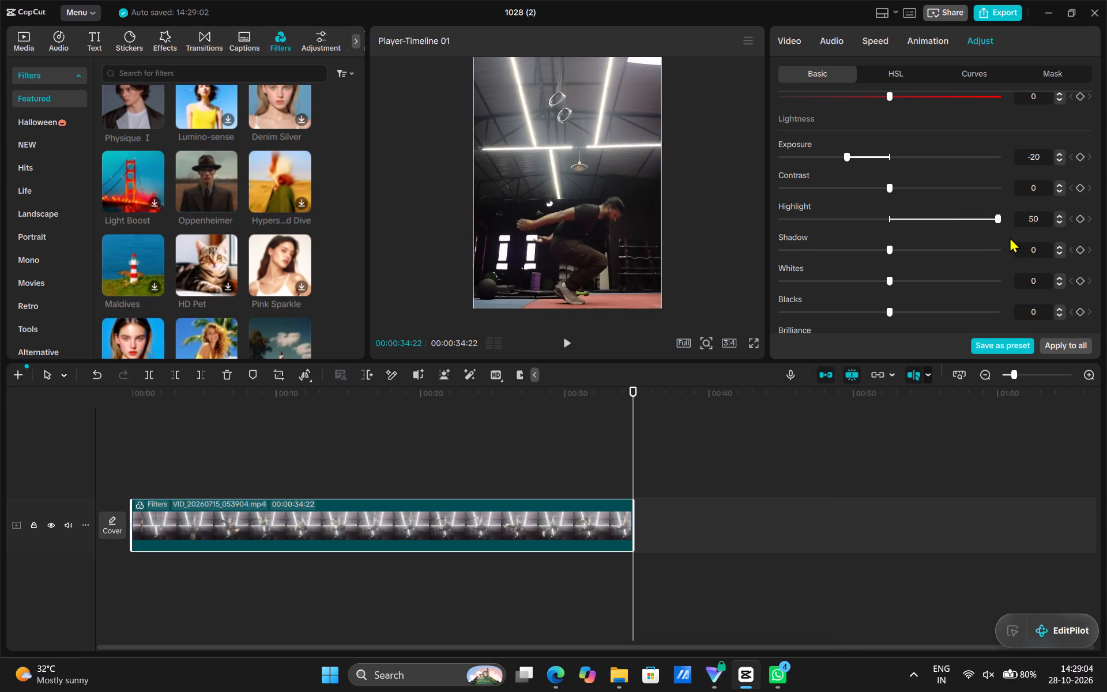
pyautogui.moveTo(1010, 237); pyautogui.dragTo(969, 245)
pyautogui.moveTo(969, 245); pyautogui.dragTo(973, 246)
pyautogui.moveTo(634, 443); pyautogui.dragTo(430, 436)
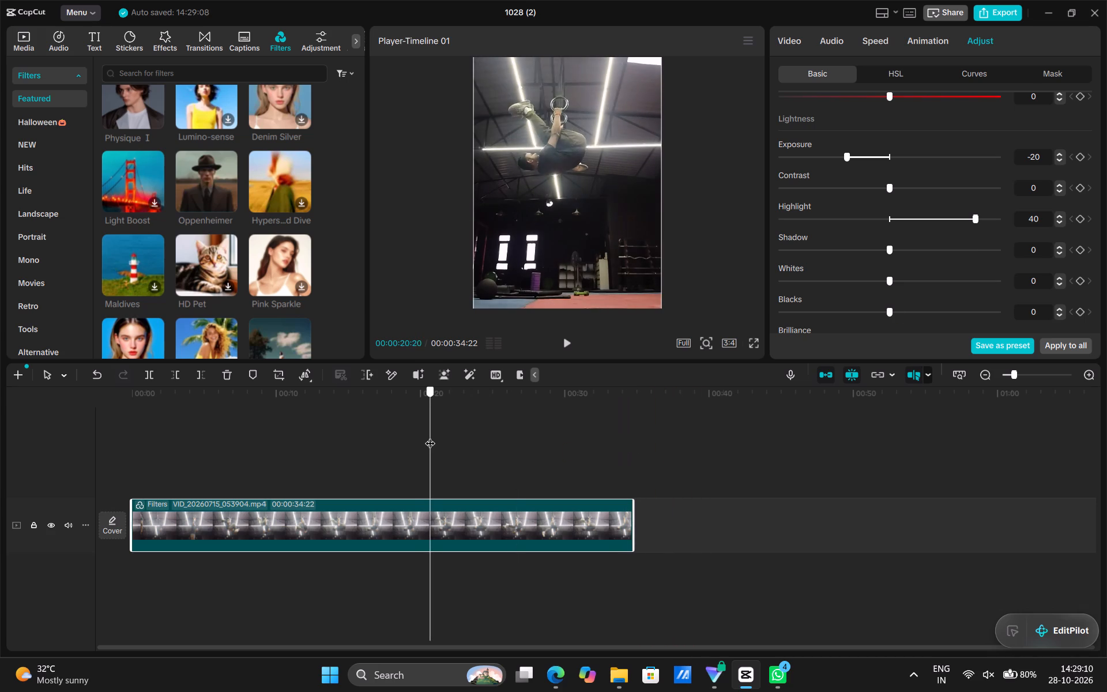
pyautogui.moveTo(430, 436); pyautogui.dragTo(446, 434)
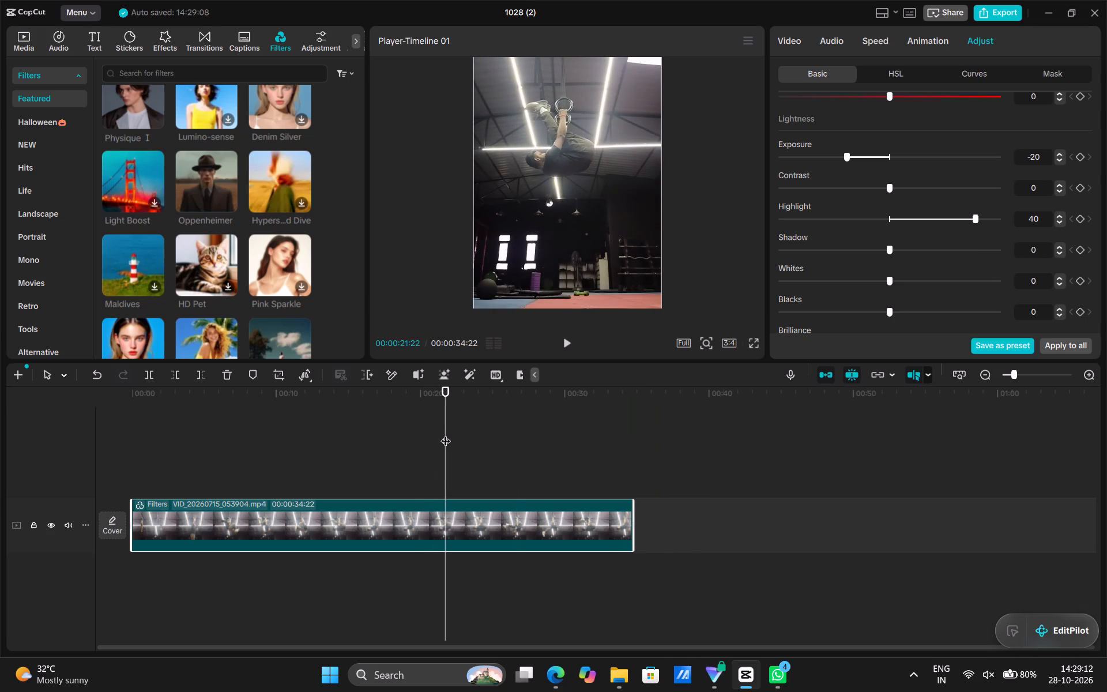
pyautogui.moveTo(976, 217); pyautogui.dragTo(904, 229)
pyautogui.moveTo(904, 229); pyautogui.dragTo(893, 244)
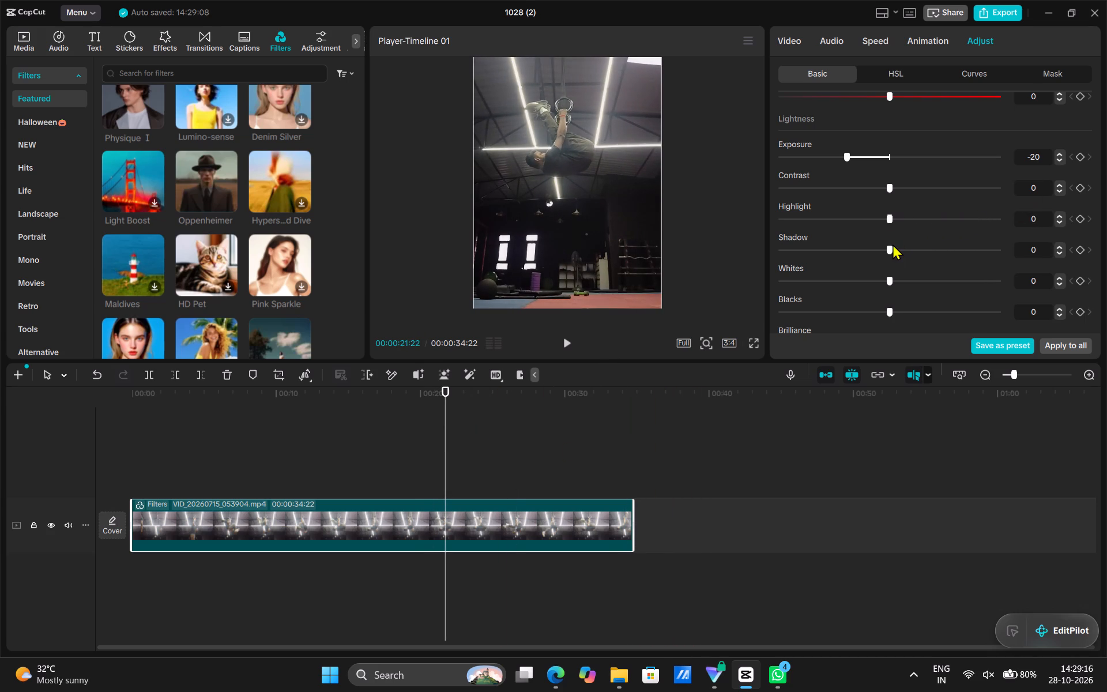
pyautogui.moveTo(893, 244); pyautogui.dragTo(882, 254)
pyautogui.moveTo(882, 254); pyautogui.dragTo(898, 255)
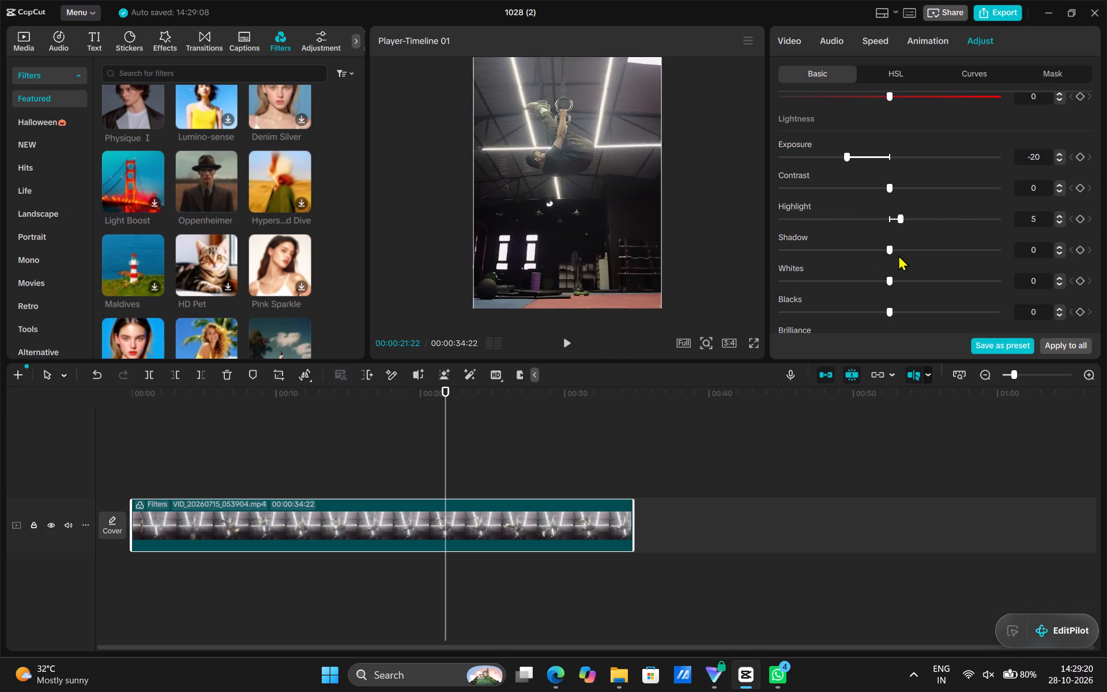
pyautogui.moveTo(898, 255); pyautogui.dragTo(929, 262)
pyautogui.moveTo(929, 262); pyautogui.dragTo(929, 262)
pyautogui.moveTo(929, 262); pyautogui.dragTo(930, 263)
# Compare deeper shadows down to -50 on the gym clip and set Shadow to -10.
pyautogui.moveTo(887, 246); pyautogui.dragTo(802, 253)
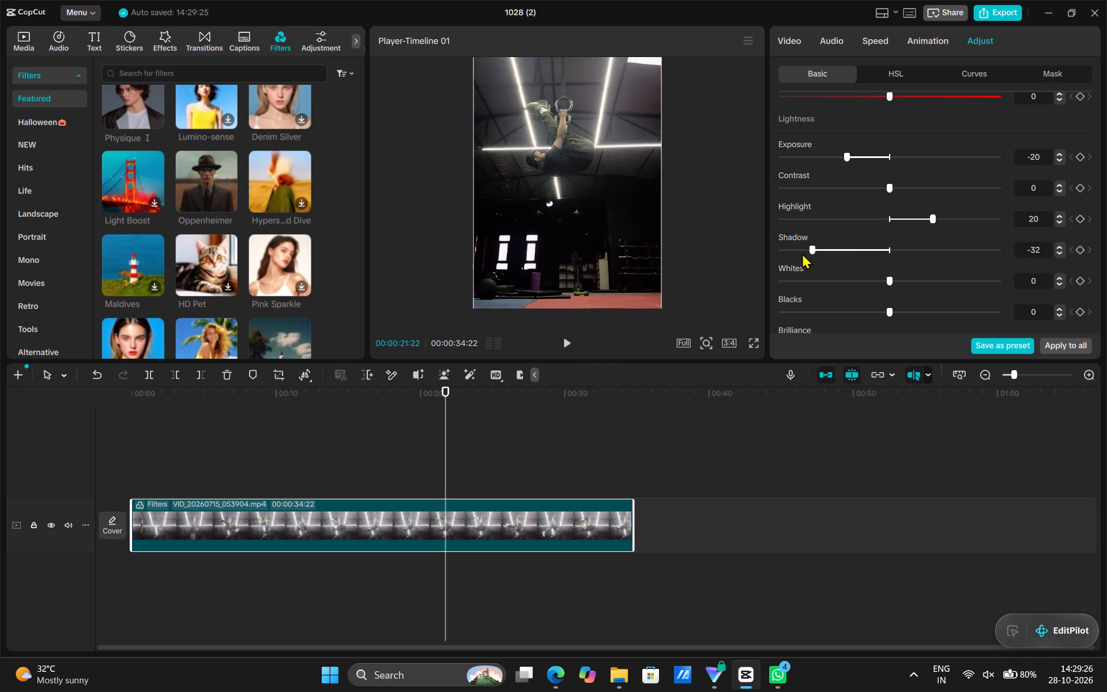
pyautogui.moveTo(802, 253); pyautogui.dragTo(770, 263)
pyautogui.moveTo(770, 263); pyautogui.dragTo(854, 273)
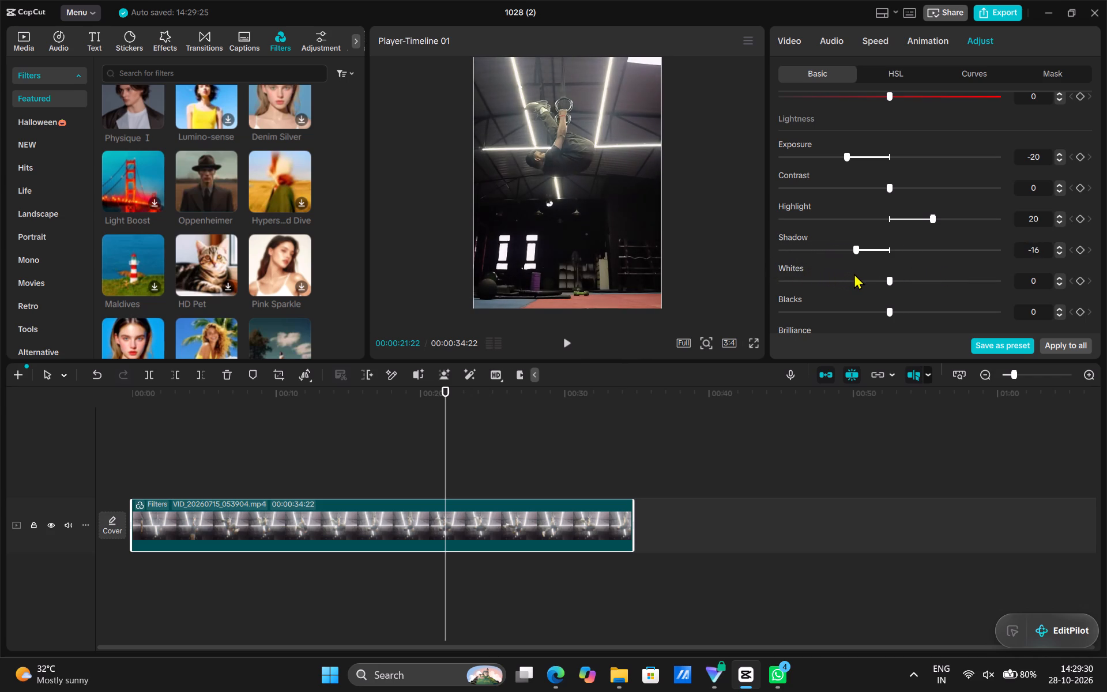
pyautogui.moveTo(854, 273); pyautogui.dragTo(865, 277)
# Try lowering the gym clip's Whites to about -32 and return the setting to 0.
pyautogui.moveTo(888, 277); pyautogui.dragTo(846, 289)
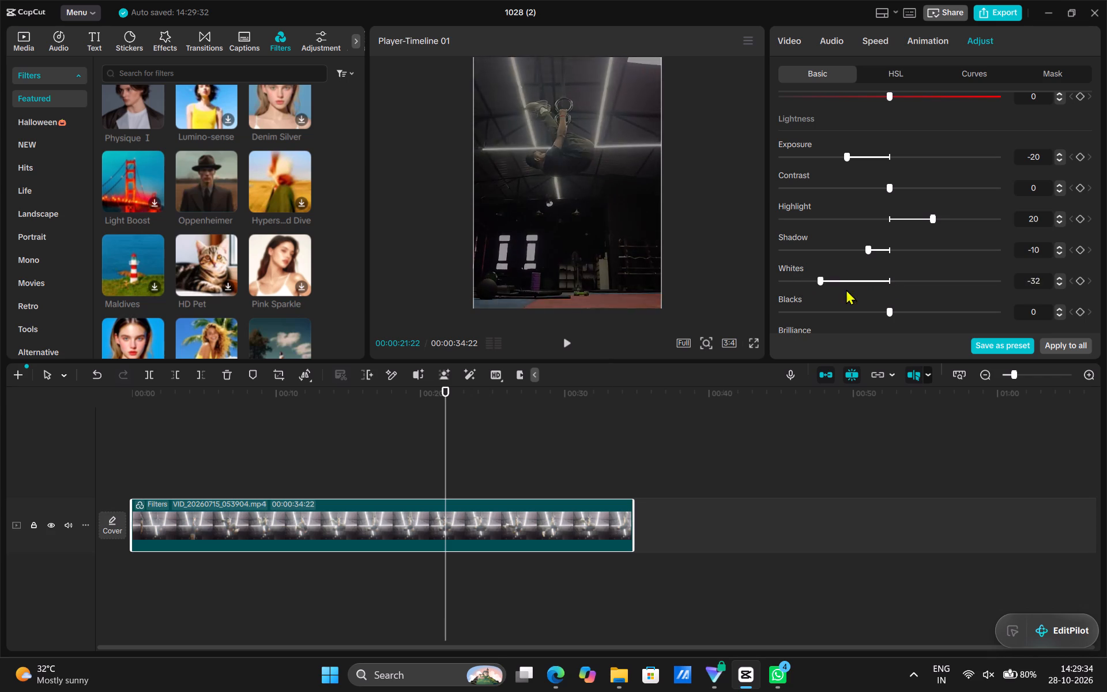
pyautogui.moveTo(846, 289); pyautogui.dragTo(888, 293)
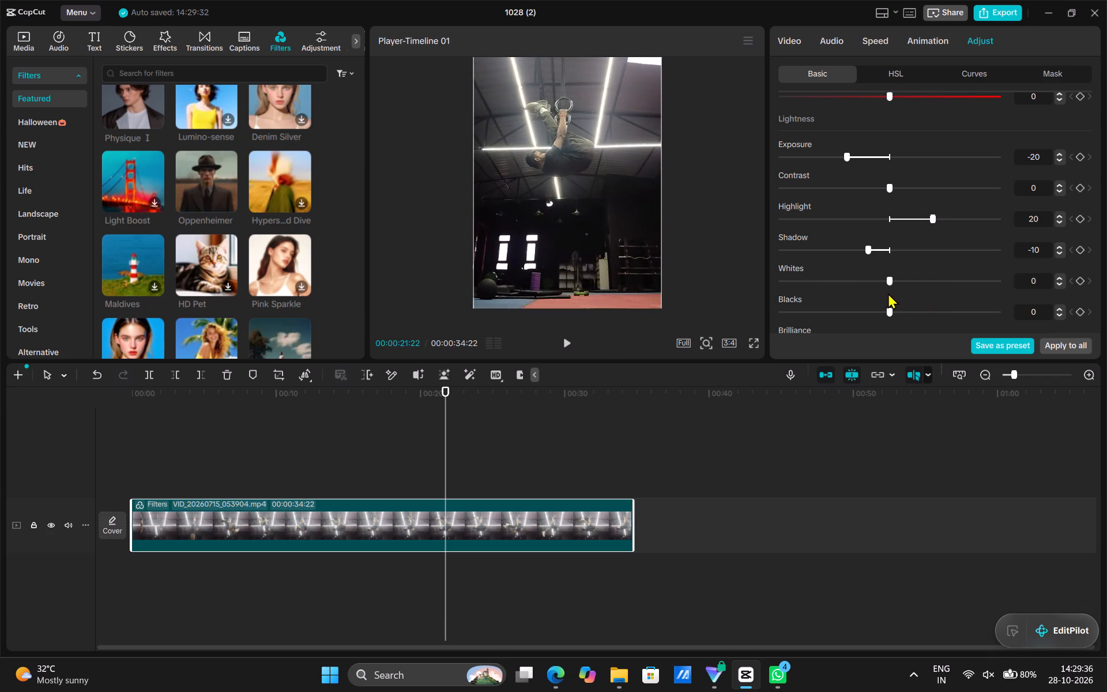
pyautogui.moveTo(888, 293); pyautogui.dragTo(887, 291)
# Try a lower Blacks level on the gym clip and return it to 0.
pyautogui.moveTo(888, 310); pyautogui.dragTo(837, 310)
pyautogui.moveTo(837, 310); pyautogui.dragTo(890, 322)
# Compare Brilliance levels between -50 and about 15 on the gym clip and set Brilliance to -29.
pyautogui.scroll(-1, 890, 322)
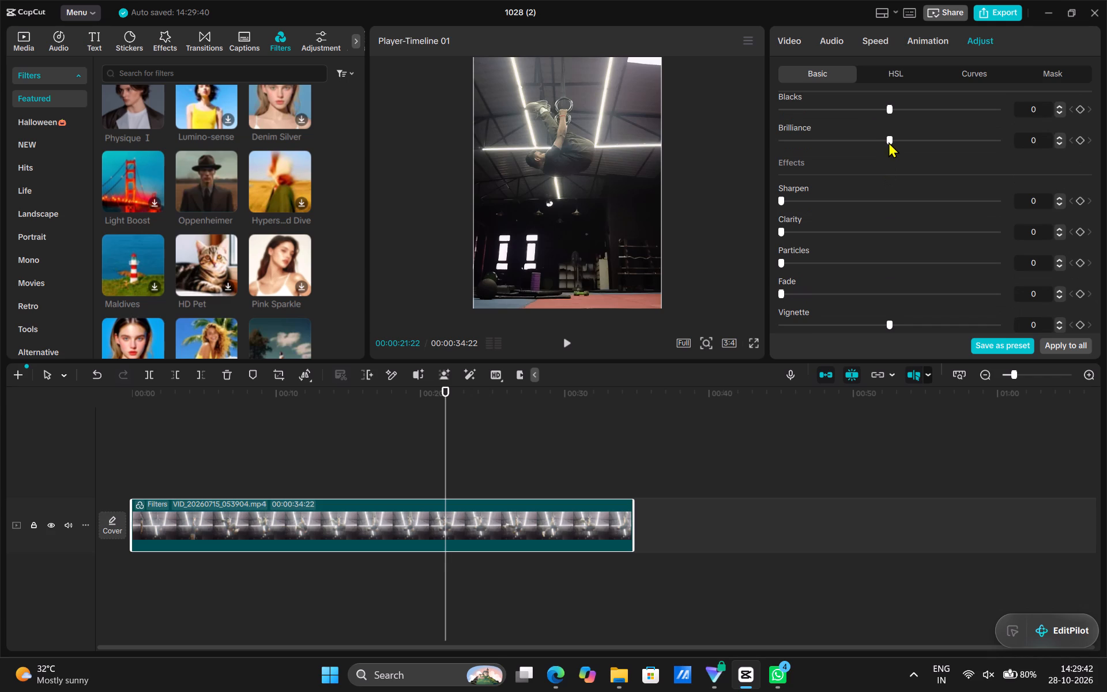
pyautogui.moveTo(888, 142); pyautogui.dragTo(813, 128)
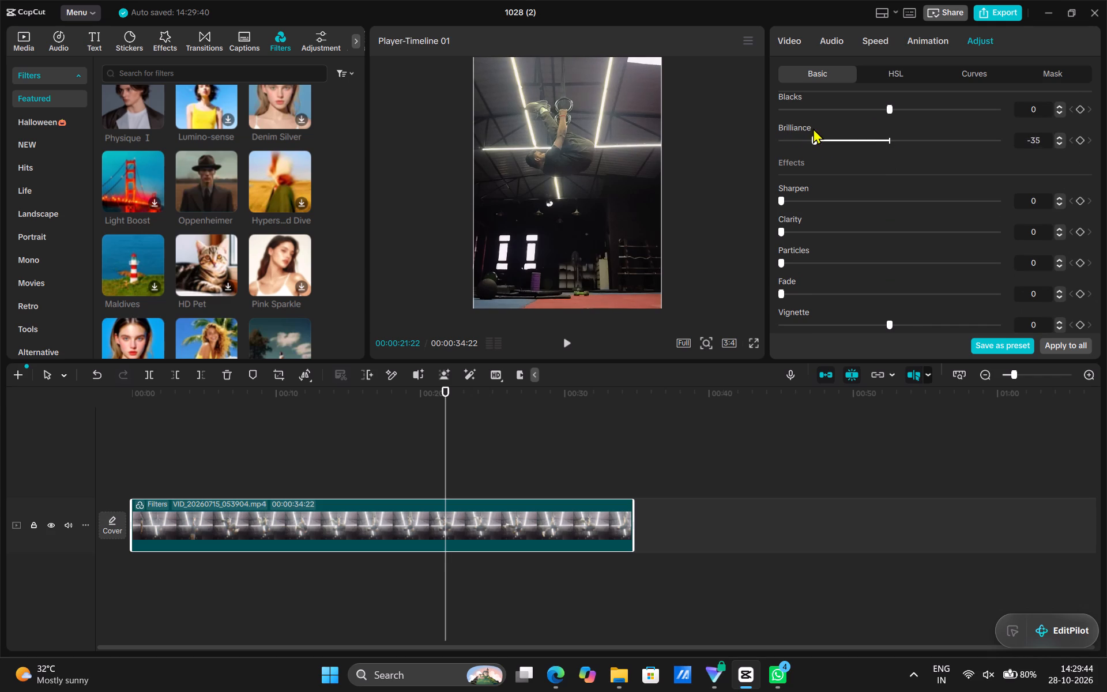
pyautogui.moveTo(813, 128); pyautogui.dragTo(899, 137)
pyautogui.moveTo(903, 142); pyautogui.dragTo(936, 149)
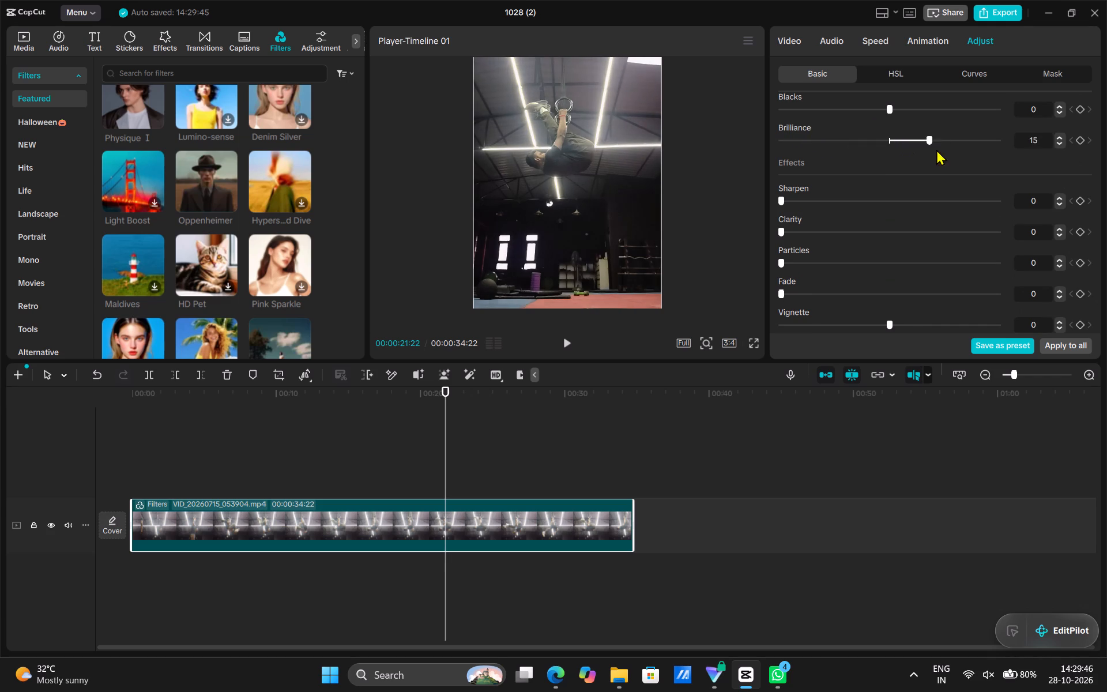
pyautogui.moveTo(936, 149); pyautogui.dragTo(775, 144)
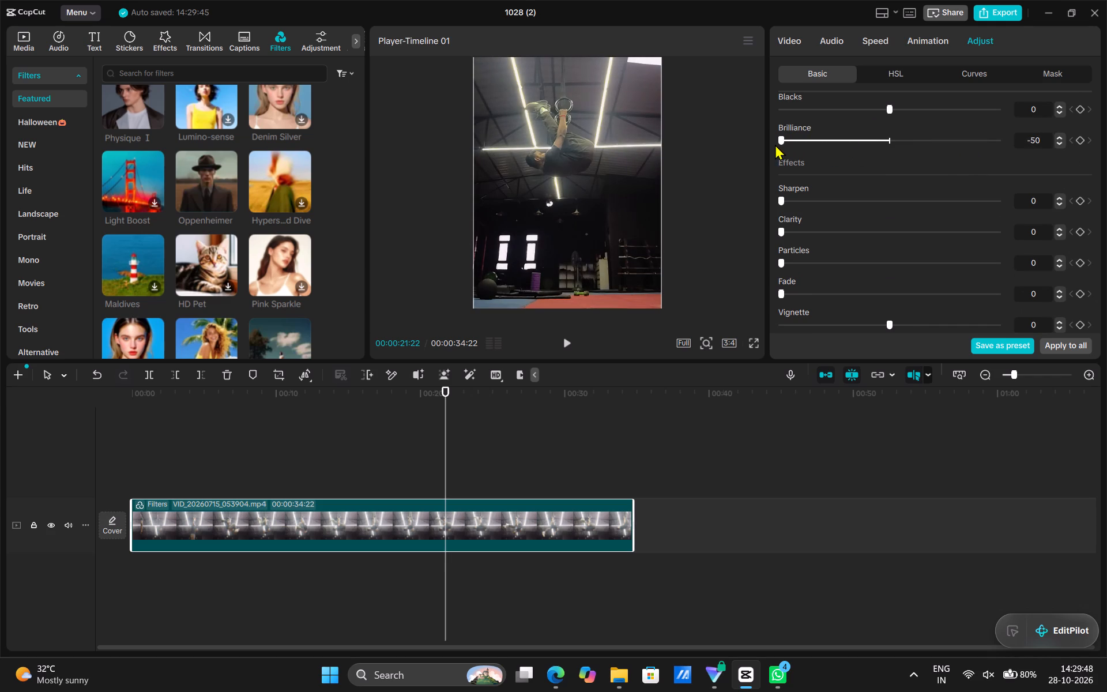
pyautogui.moveTo(775, 144); pyautogui.dragTo(804, 149)
pyautogui.moveTo(806, 140); pyautogui.dragTo(828, 144)
pyautogui.moveTo(828, 144); pyautogui.dragTo(823, 147)
# Scrub through the gym clip from near its start to its end to check the grading on different frames.
pyautogui.moveTo(446, 442); pyautogui.dragTo(198, 435)
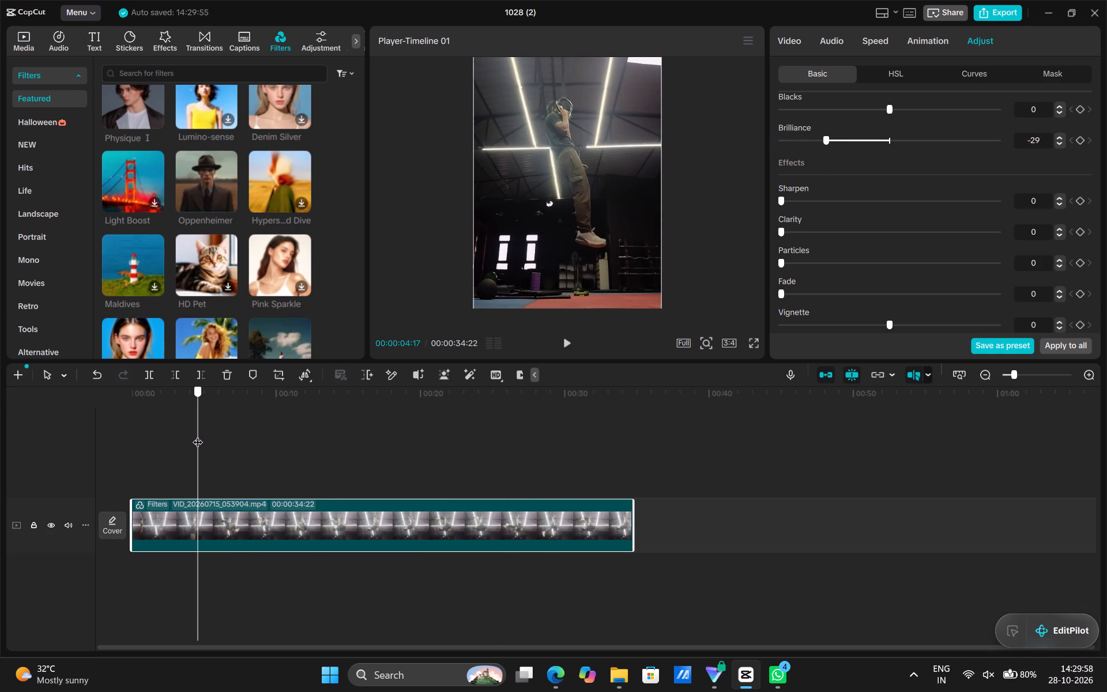
pyautogui.moveTo(198, 435); pyautogui.dragTo(161, 432)
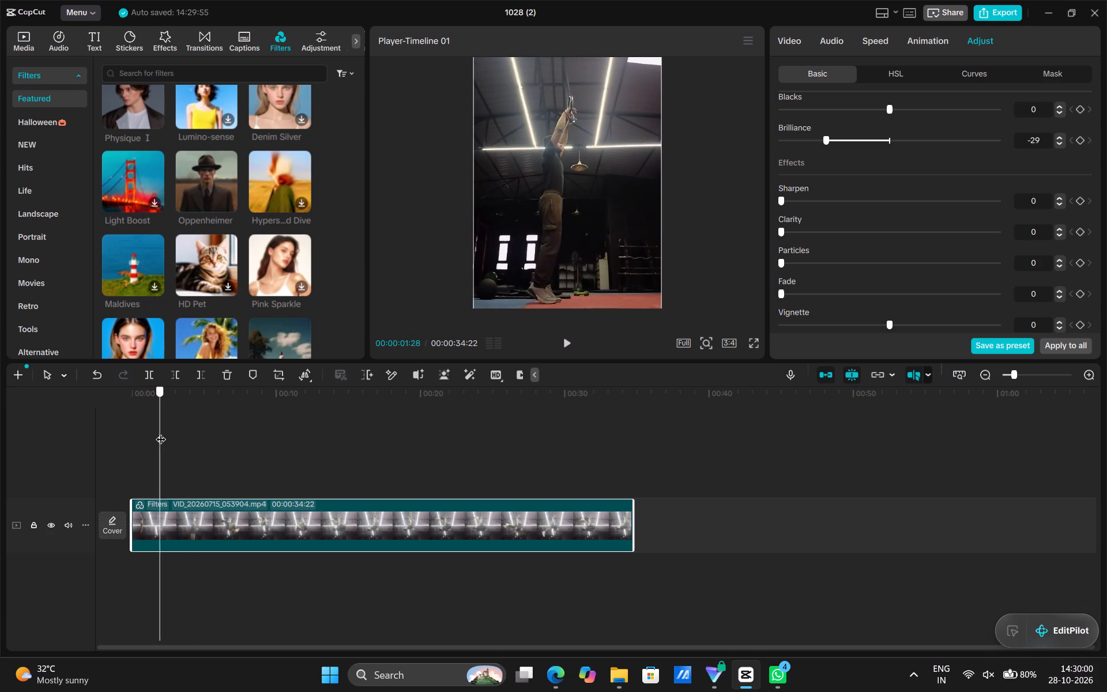
pyautogui.moveTo(161, 432); pyautogui.dragTo(240, 445)
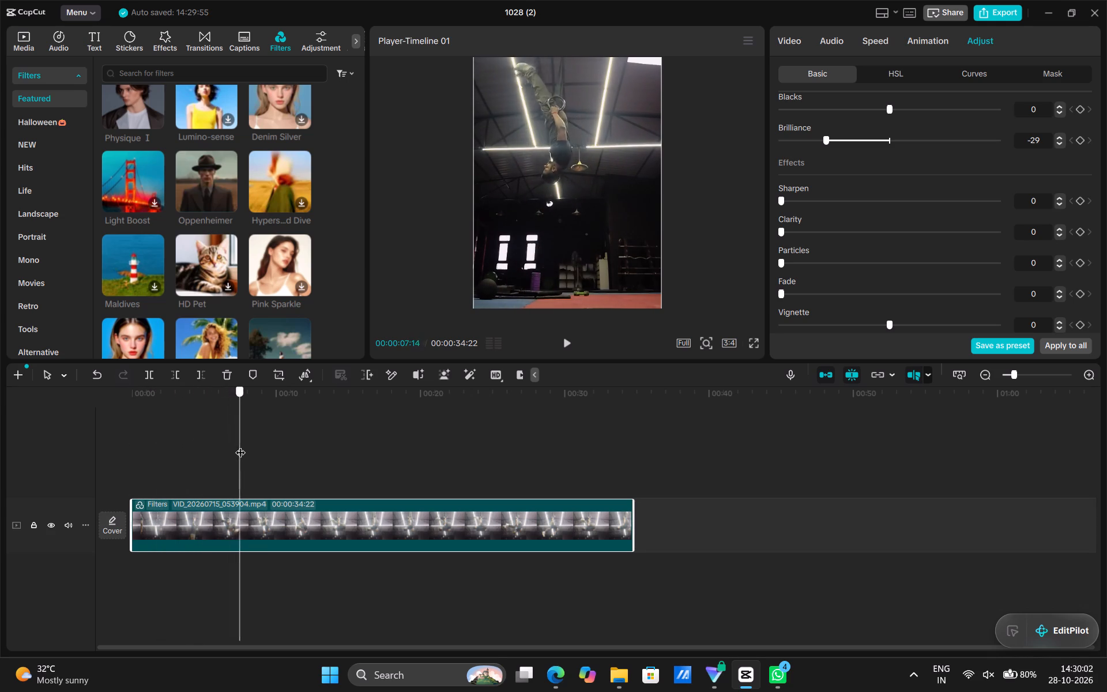
pyautogui.moveTo(240, 445); pyautogui.dragTo(349, 456)
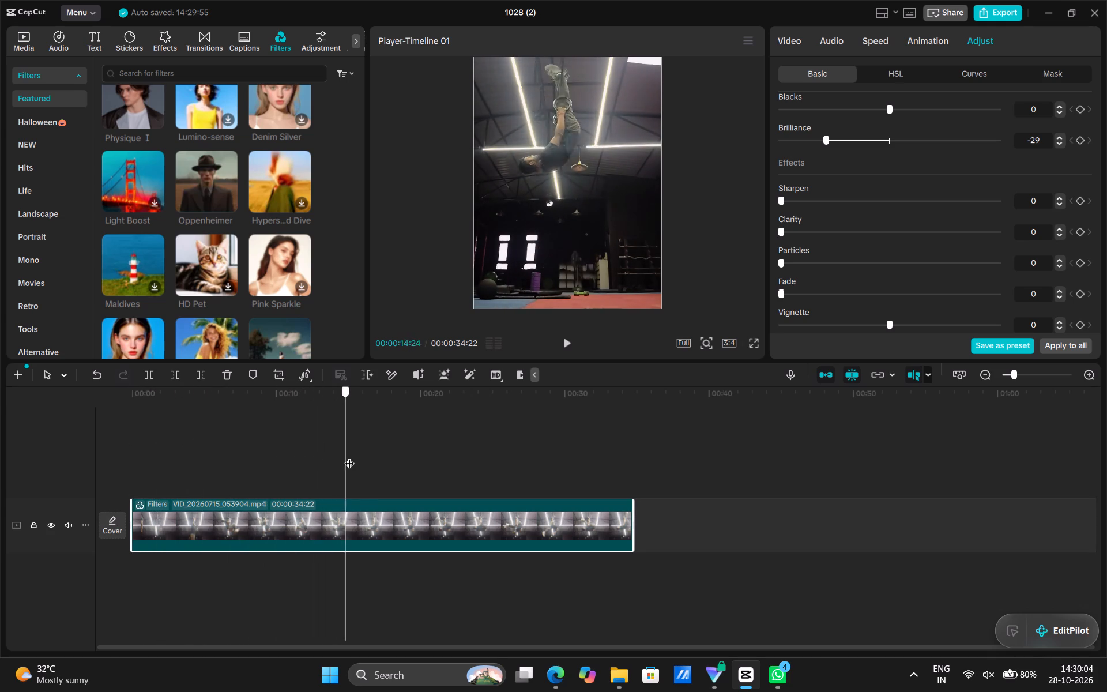
pyautogui.moveTo(349, 456); pyautogui.dragTo(464, 476)
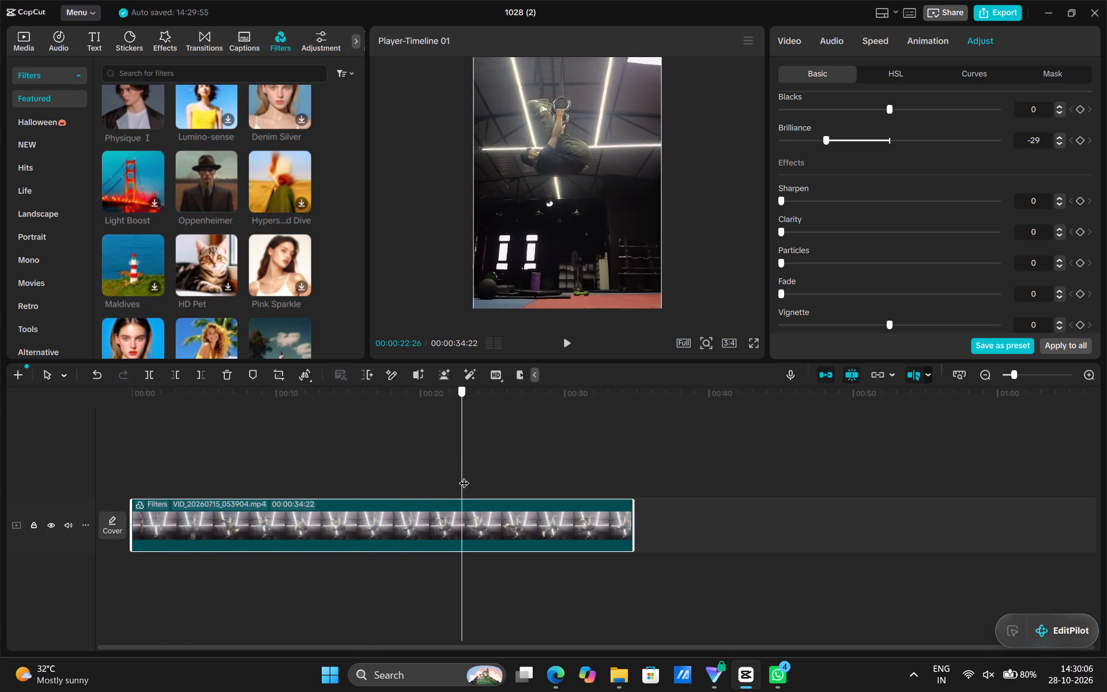
pyautogui.moveTo(464, 476); pyautogui.dragTo(547, 504)
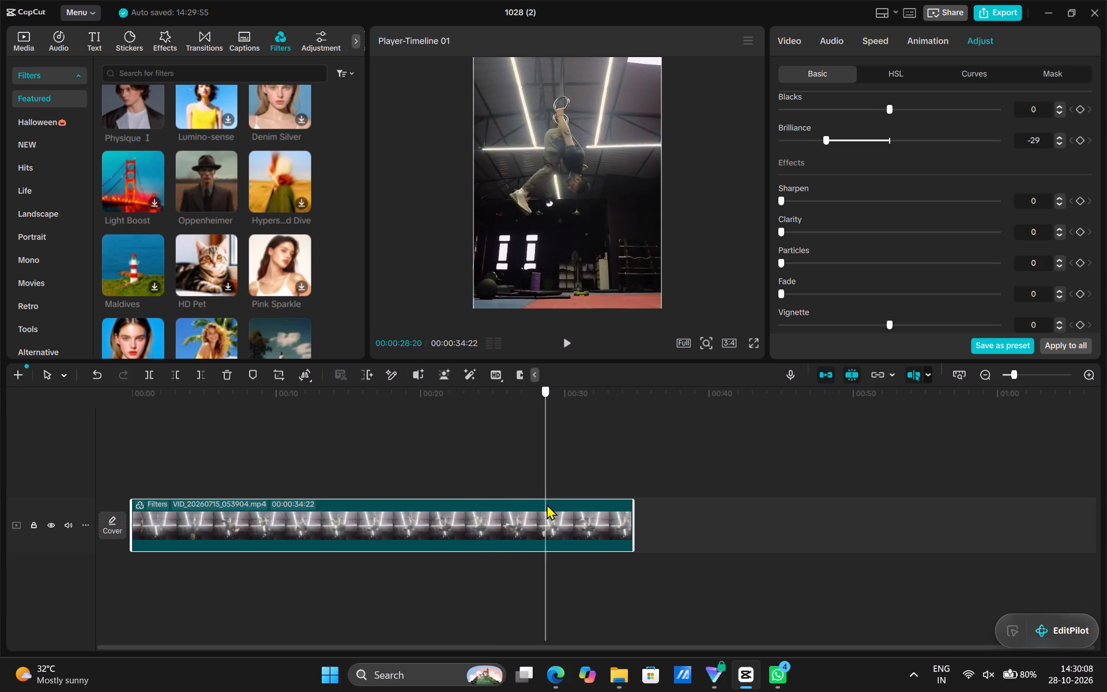
pyautogui.moveTo(547, 504); pyautogui.dragTo(557, 506)
pyautogui.moveTo(556, 459); pyautogui.dragTo(575, 459)
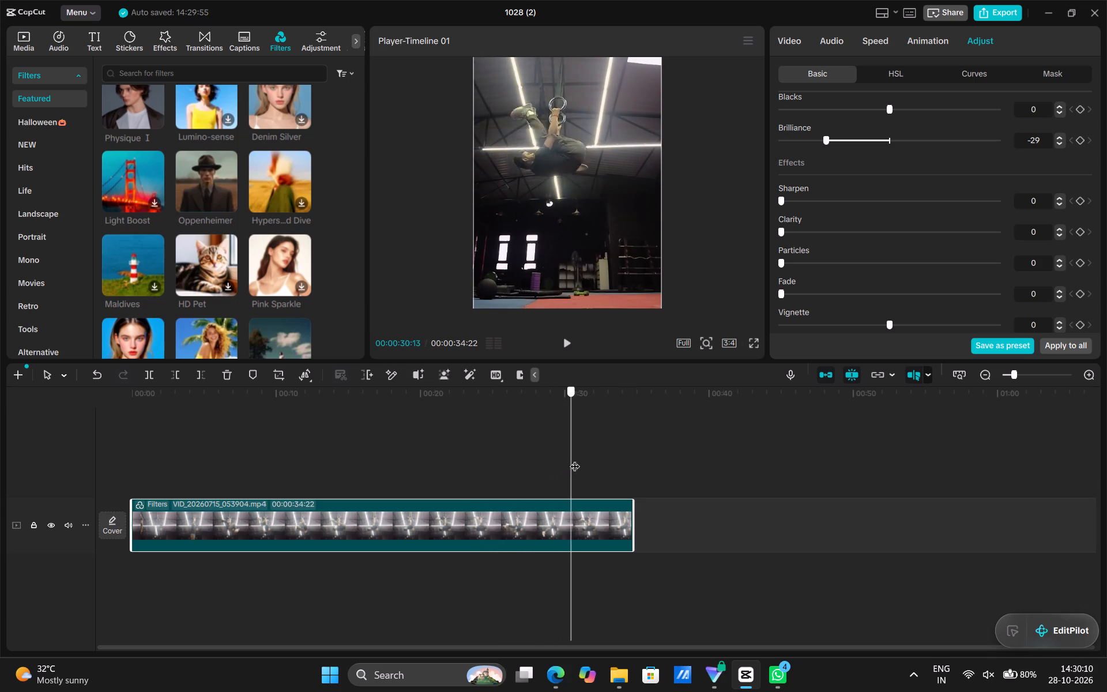
pyautogui.moveTo(575, 459); pyautogui.dragTo(605, 466)
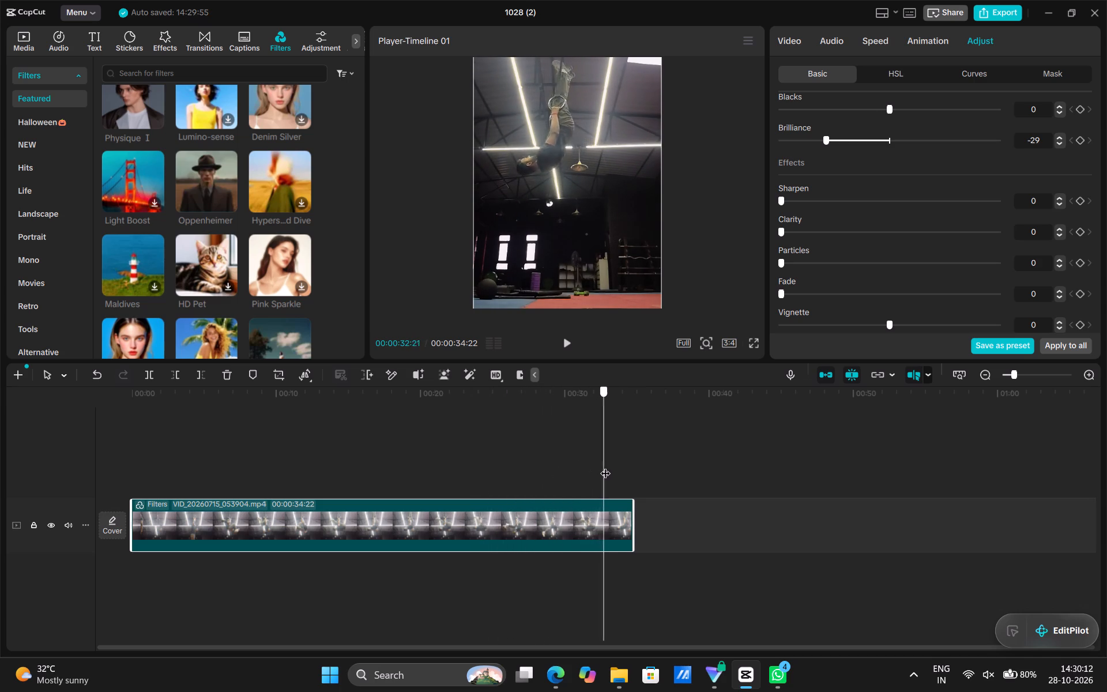
pyautogui.moveTo(605, 466); pyautogui.dragTo(643, 471)
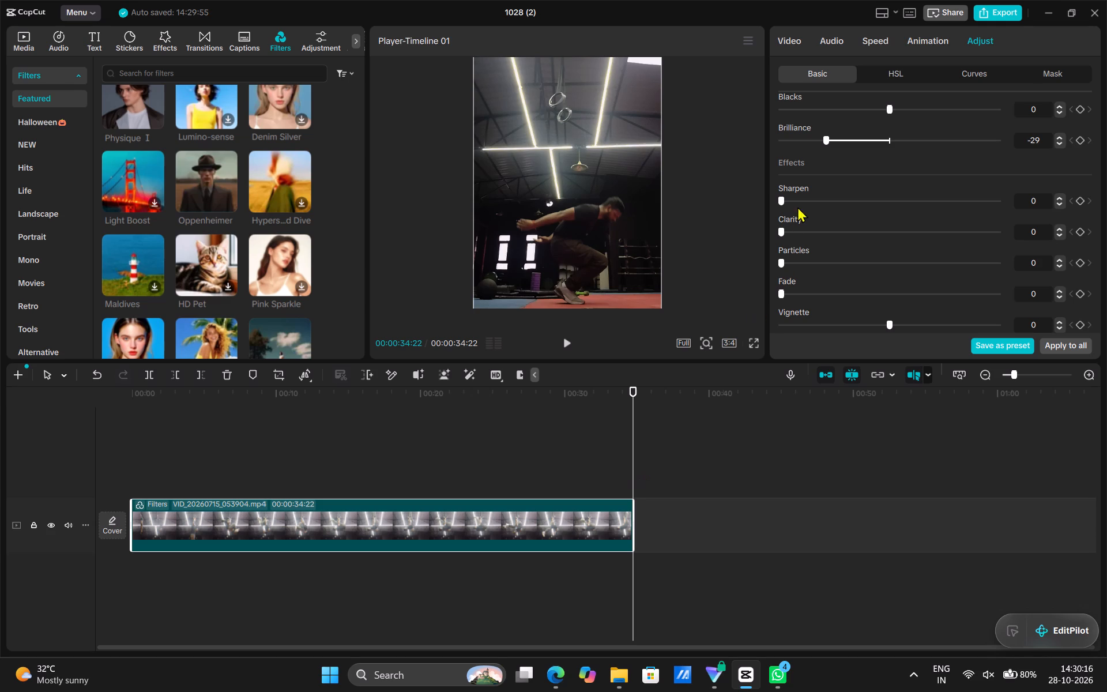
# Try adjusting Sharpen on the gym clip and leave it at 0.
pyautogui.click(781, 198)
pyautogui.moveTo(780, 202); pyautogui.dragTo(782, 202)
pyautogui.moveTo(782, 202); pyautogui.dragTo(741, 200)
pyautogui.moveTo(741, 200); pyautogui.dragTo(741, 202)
# Compare Clarity levels up to 100 on the gym clip, previewing the frame at 00:00:26:06, and set Clarity to 20.
pyautogui.moveTo(782, 230); pyautogui.dragTo(1030, 240)
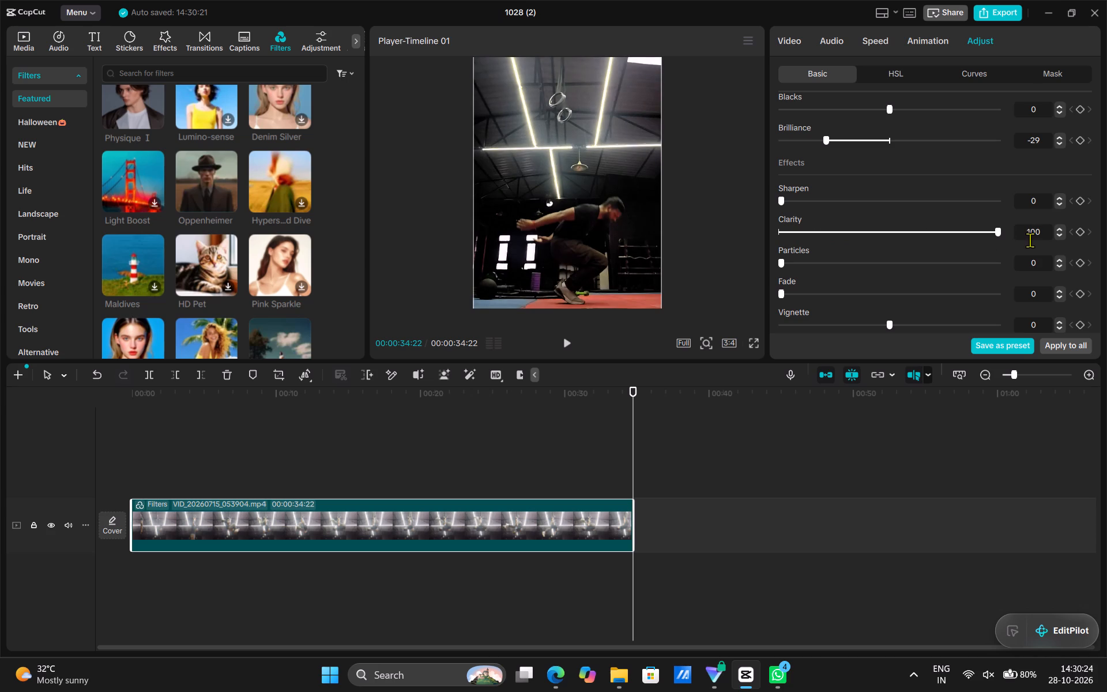
pyautogui.moveTo(1030, 240); pyautogui.dragTo(822, 234)
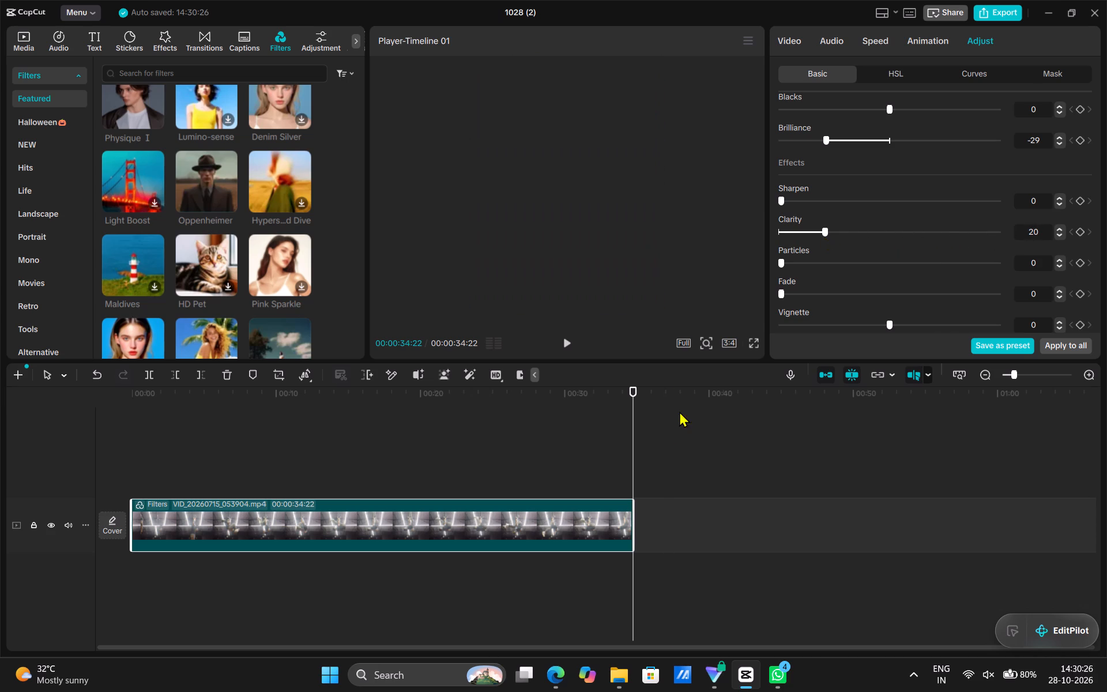
pyautogui.moveTo(634, 437); pyautogui.dragTo(499, 424)
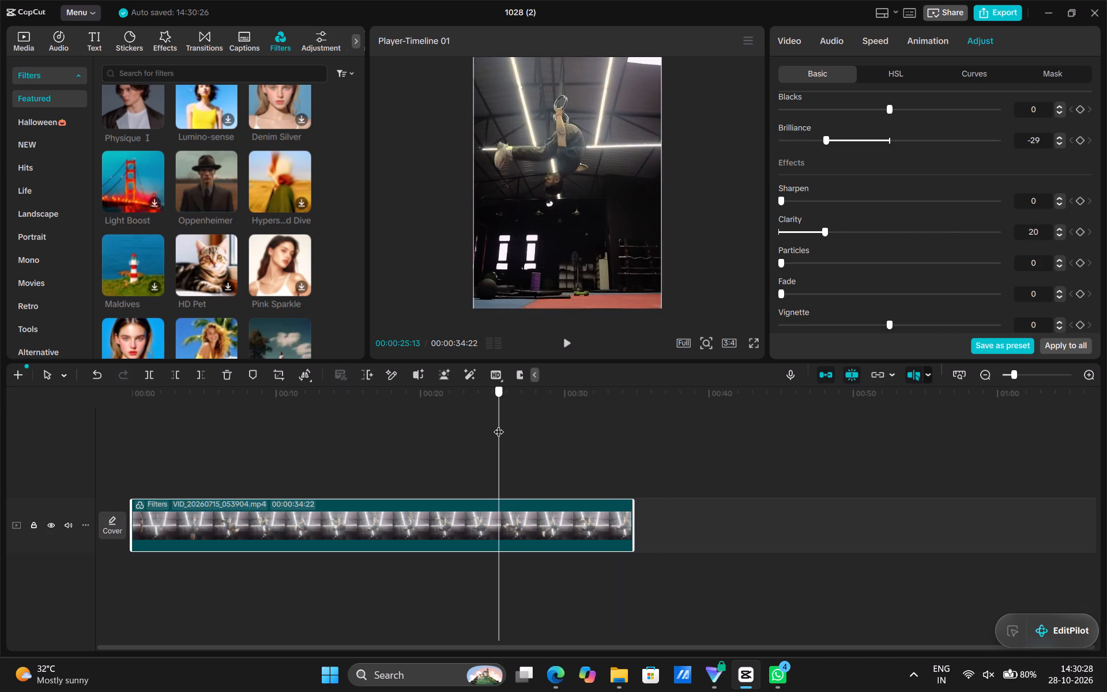
pyautogui.moveTo(499, 424); pyautogui.dragTo(510, 426)
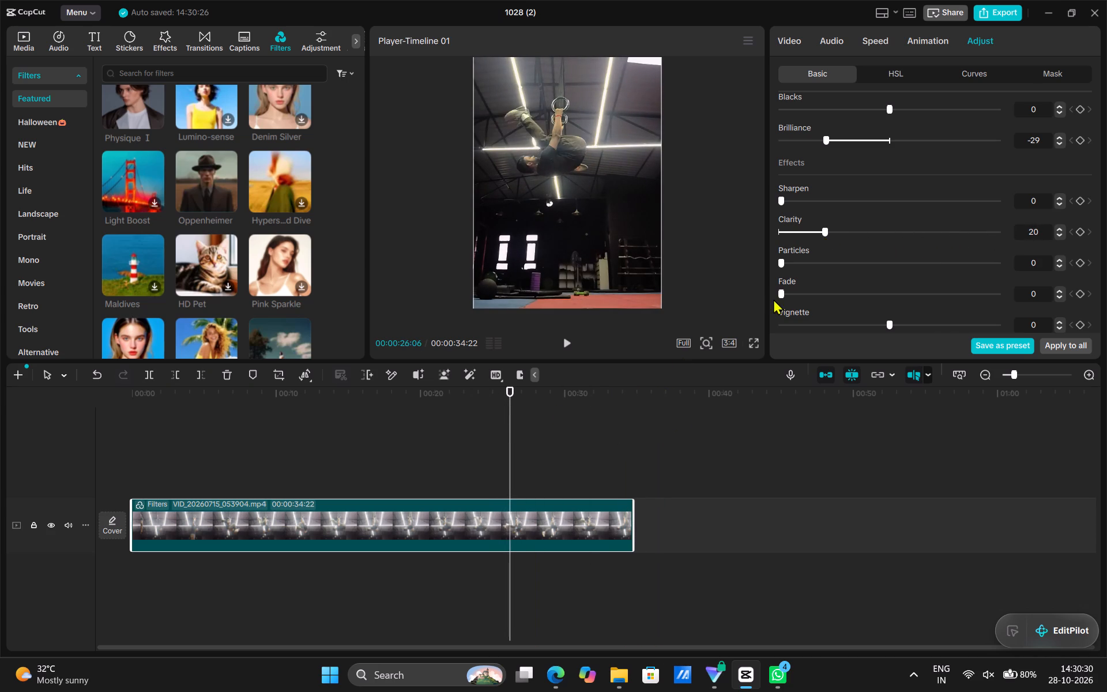
pyautogui.moveTo(825, 228); pyautogui.dragTo(826, 247)
pyautogui.moveTo(826, 247); pyautogui.dragTo(1004, 268)
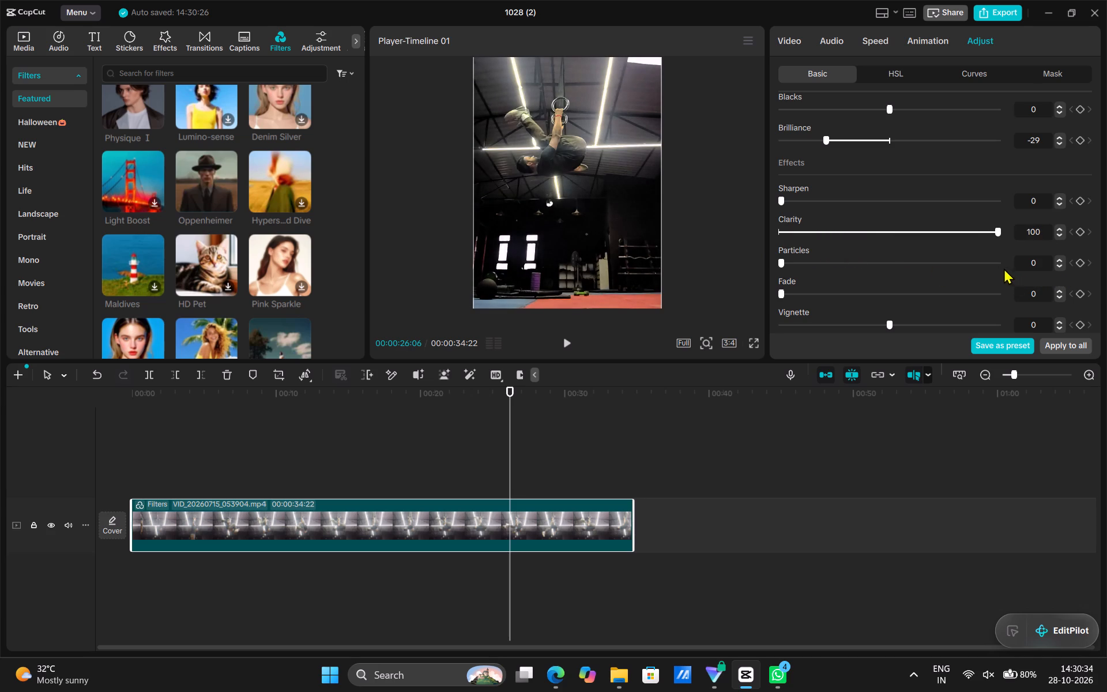
pyautogui.moveTo(1004, 268); pyautogui.dragTo(824, 256)
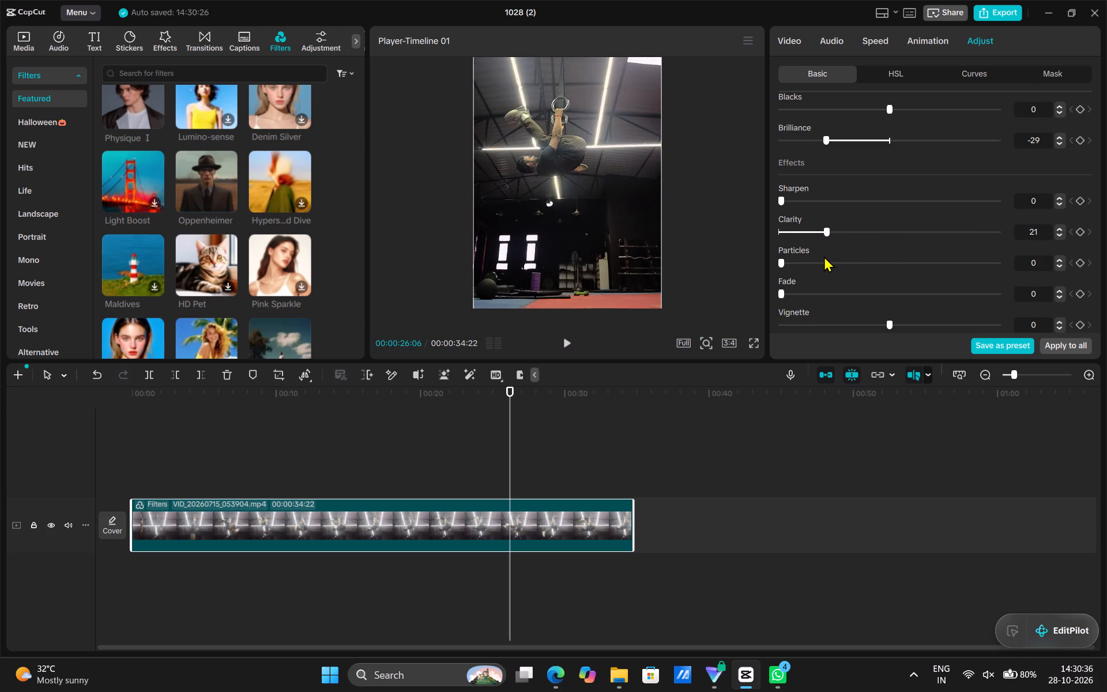
pyautogui.moveTo(824, 256); pyautogui.dragTo(824, 256)
pyautogui.click(826, 233)
pyautogui.scroll(-1, 814, 292)
# Return to the start of the timeline, check the opening frame in full screen, and play the graded clip in the normal view.
pyautogui.moveTo(511, 464); pyautogui.dragTo(97, 480)
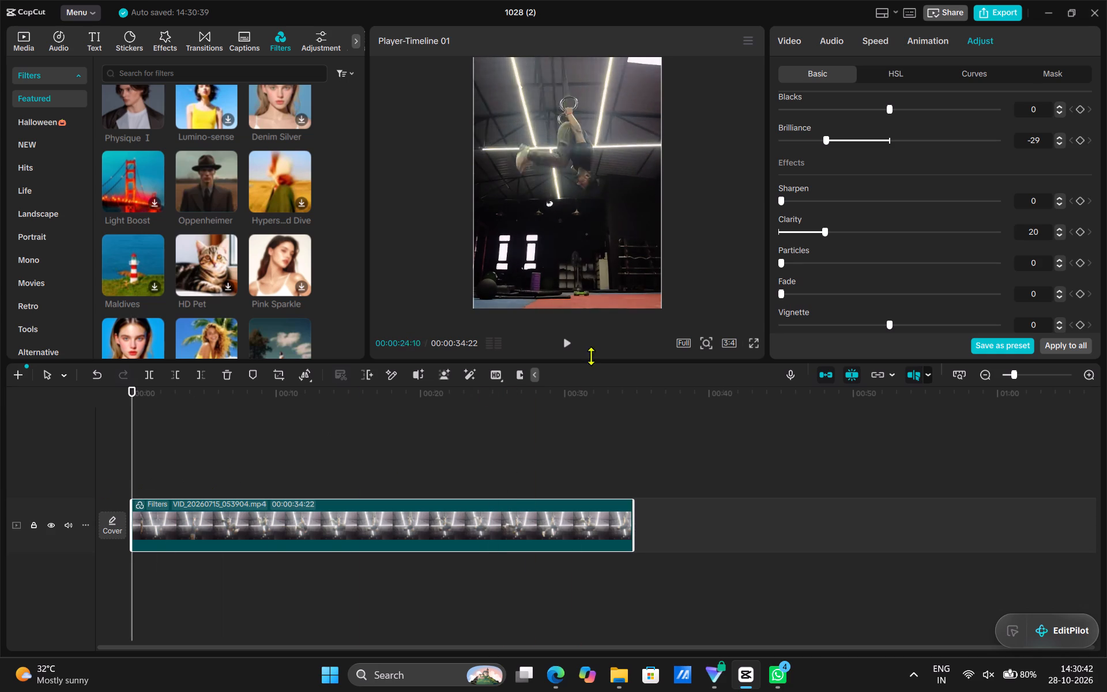
pyautogui.click(754, 340)
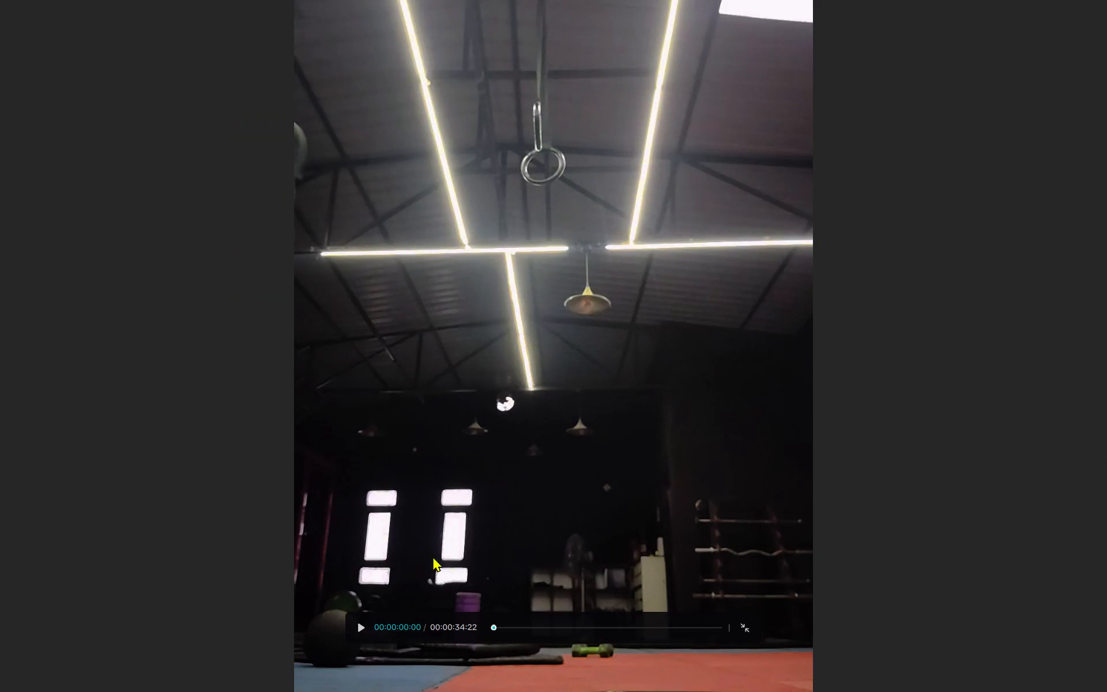
pyautogui.click(747, 626)
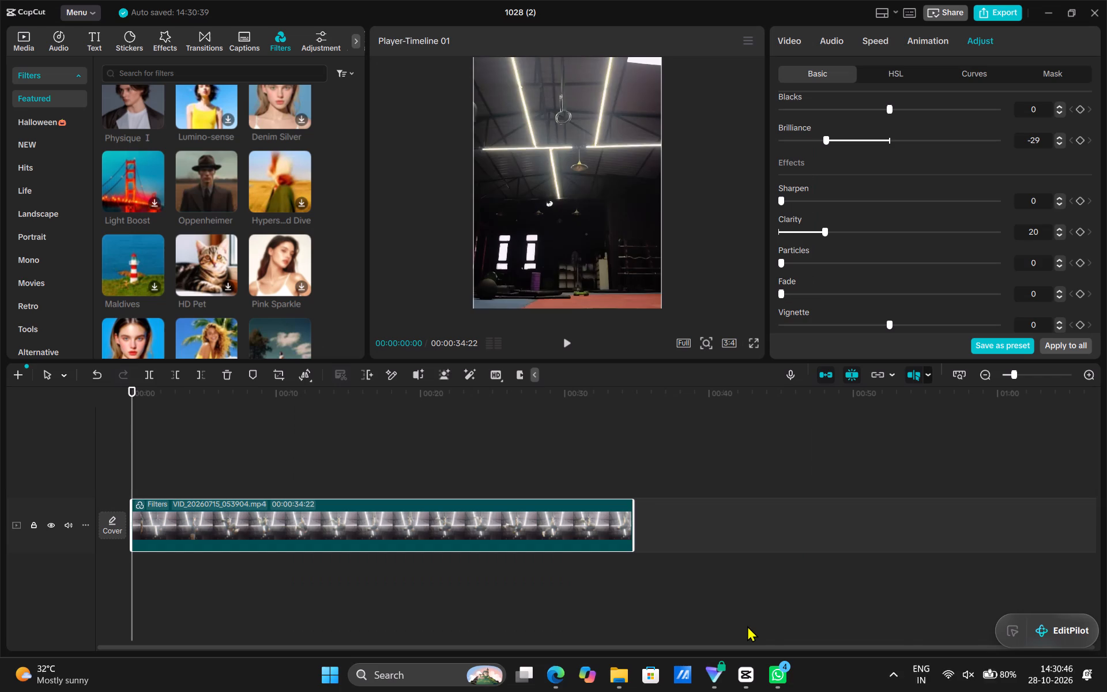
pyautogui.click(568, 339)
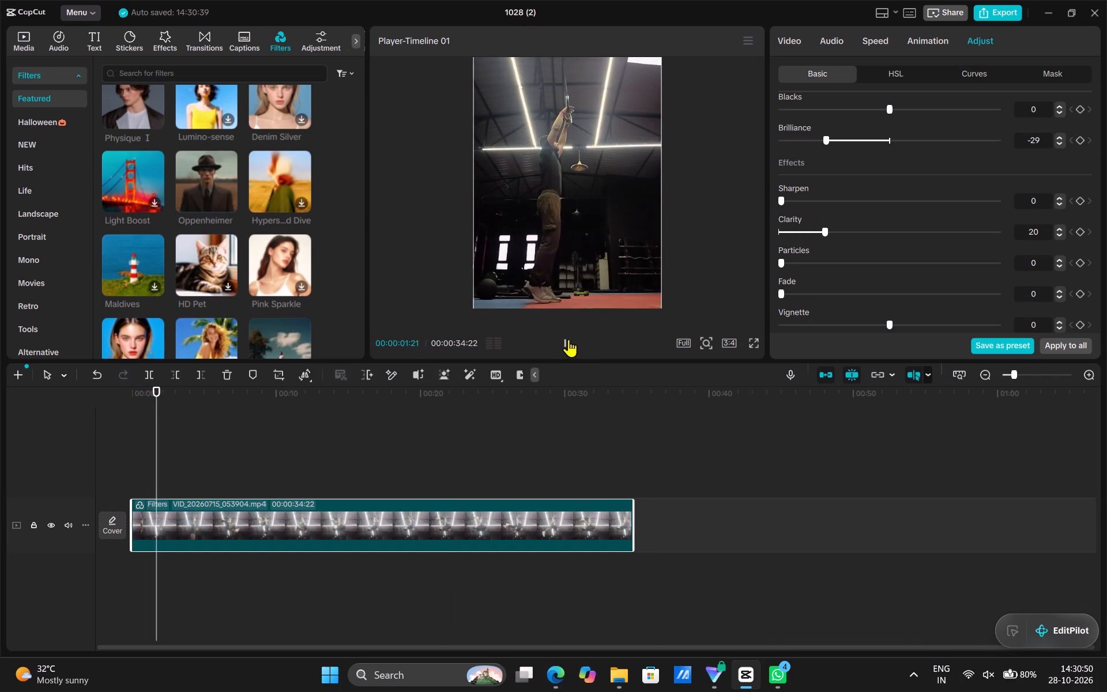
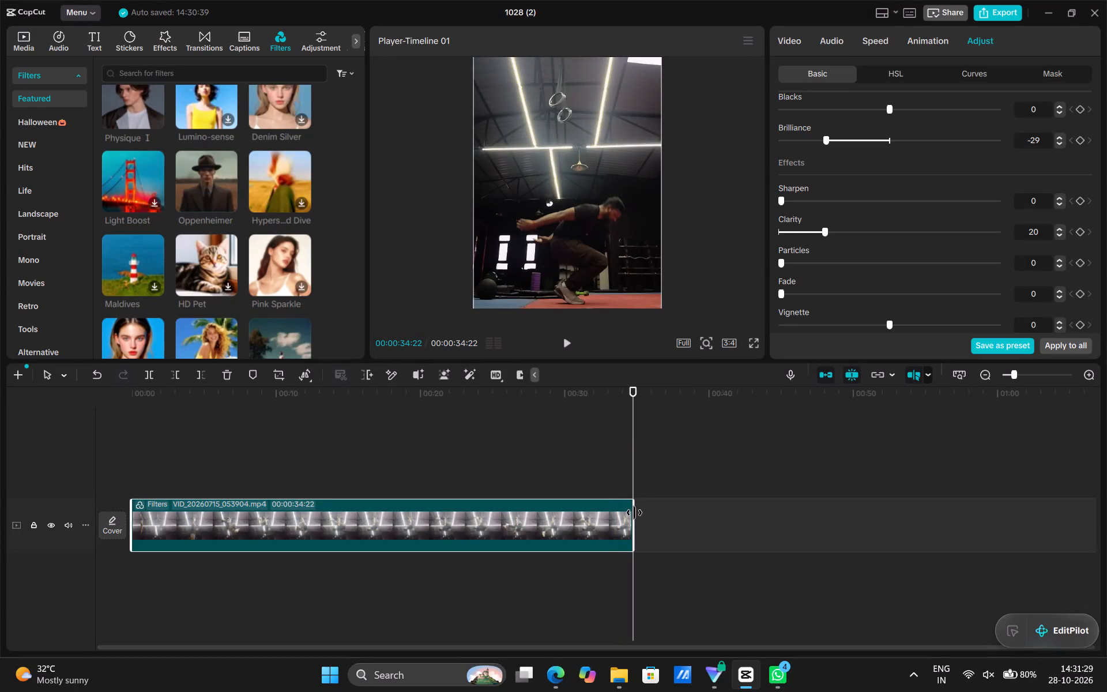
# Extend the gym clip's end to 00:00:35:29 and split off the added tail at 00:00:34:22.
pyautogui.moveTo(634, 512); pyautogui.dragTo(647, 521)
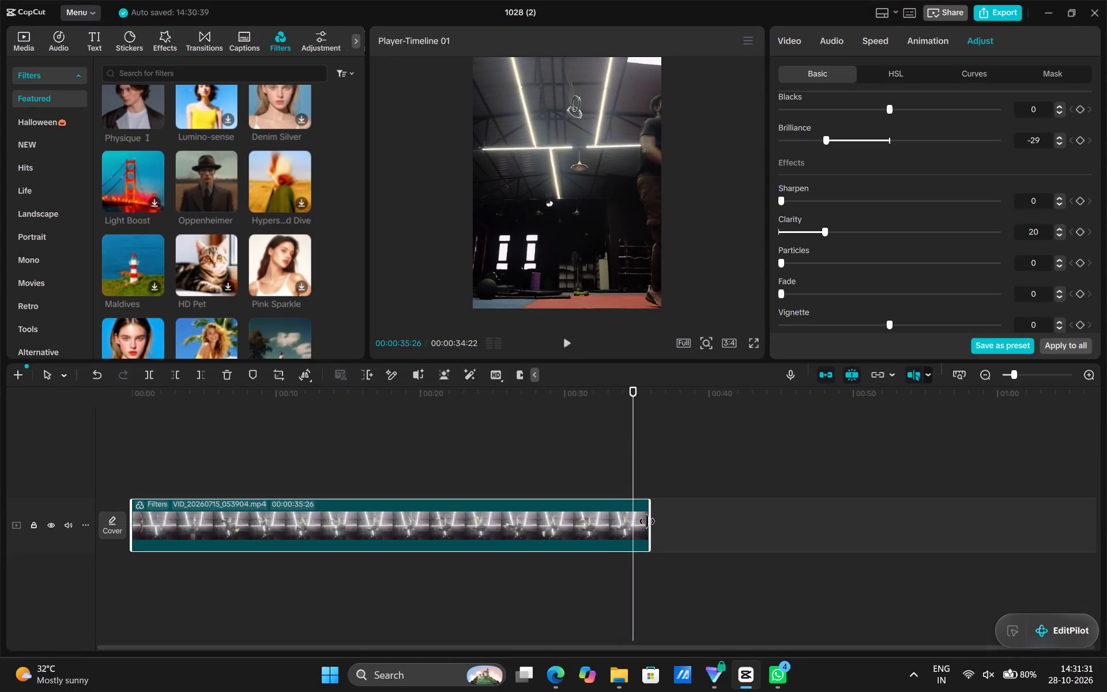
pyautogui.moveTo(647, 521); pyautogui.dragTo(646, 522)
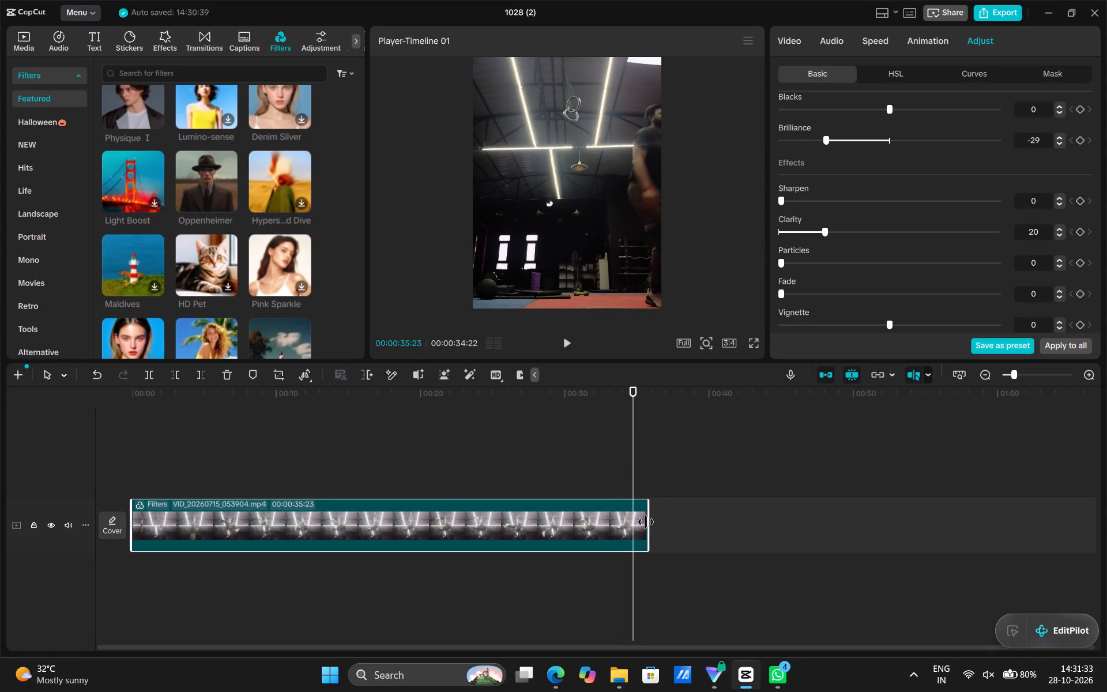
pyautogui.moveTo(646, 522); pyautogui.dragTo(647, 521)
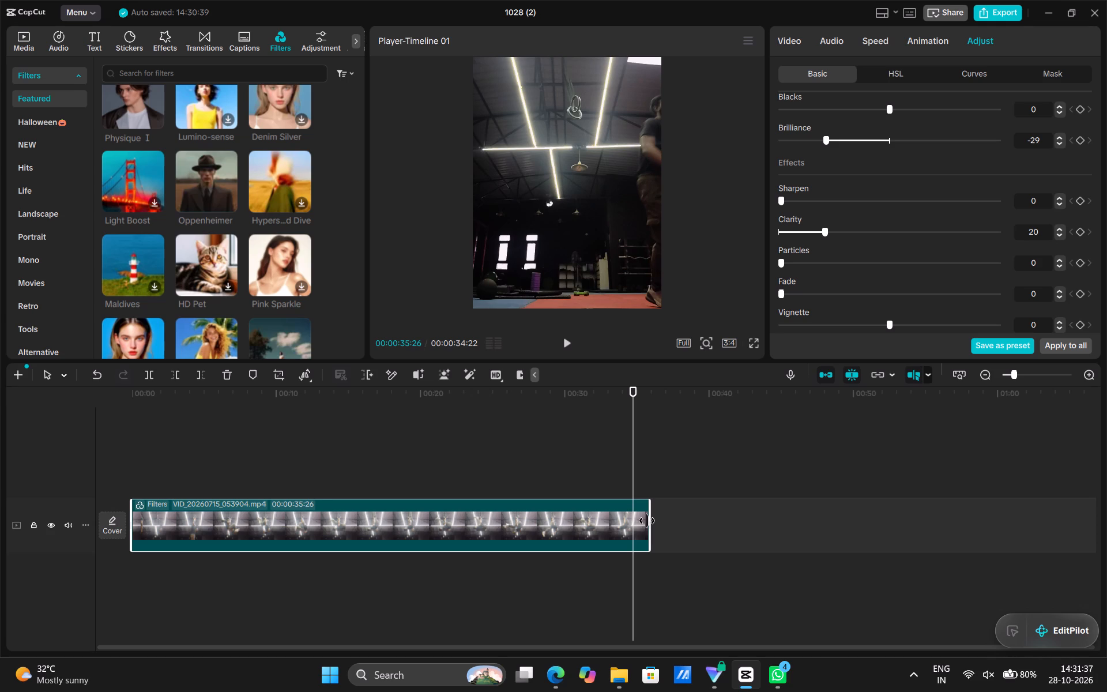
pyautogui.moveTo(647, 521); pyautogui.dragTo(649, 521)
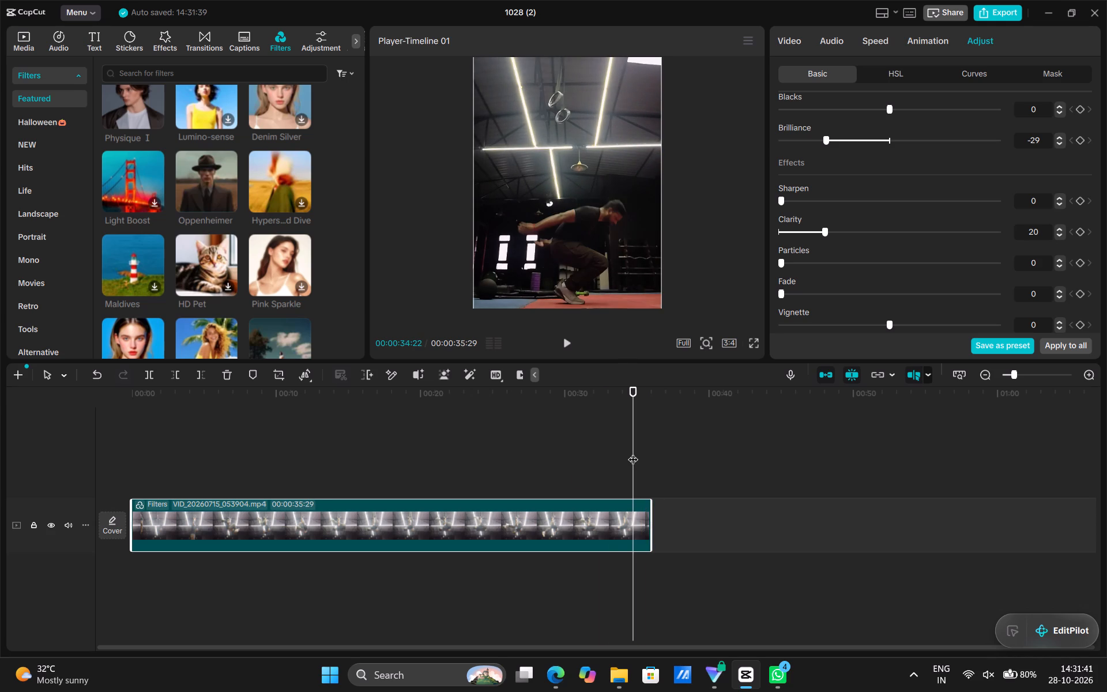
pyautogui.click(147, 371)
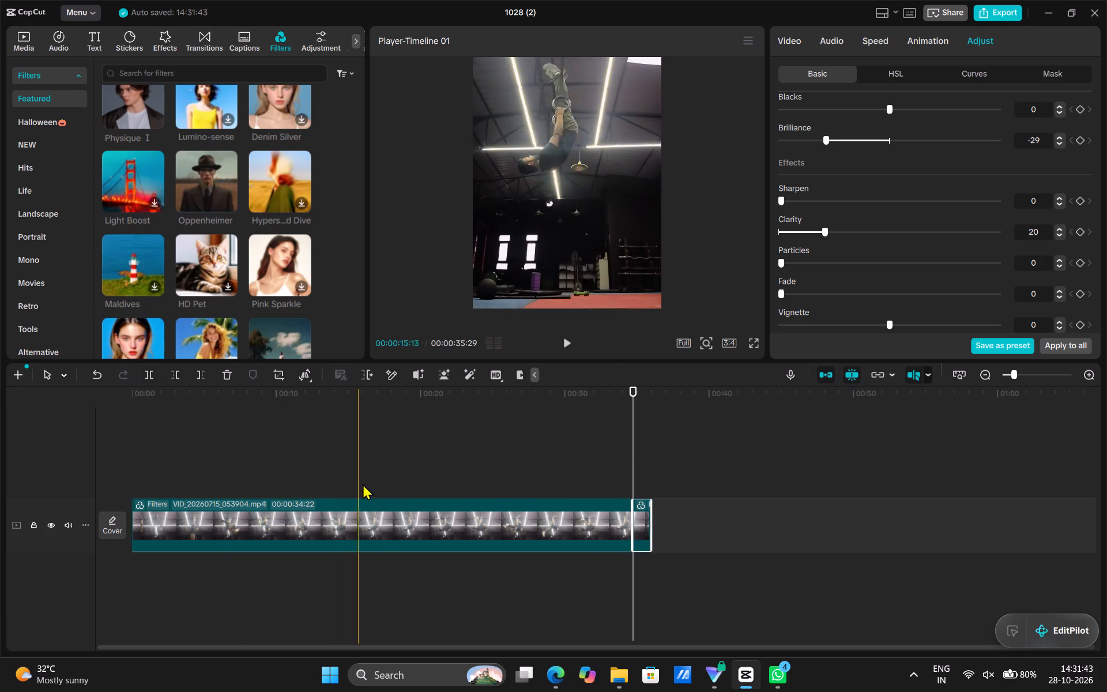
# Turn off the main track magnet and move the short tail piece to the timeline start, with the long clip directly after it.
pyautogui.moveTo(642, 522); pyautogui.dragTo(140, 464)
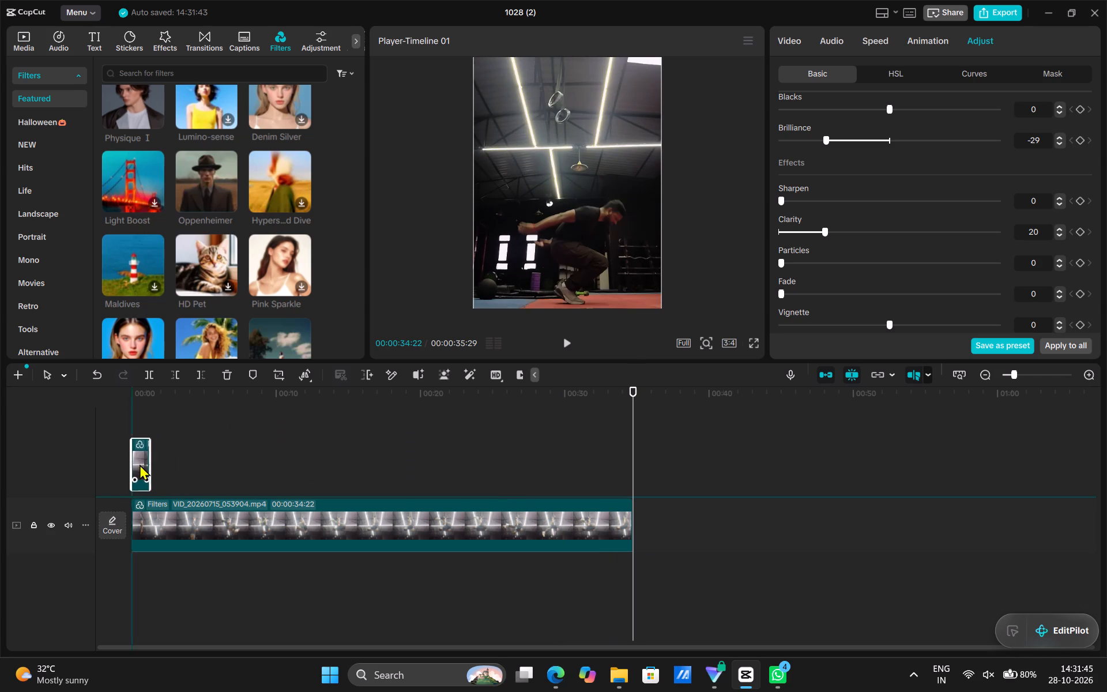
pyautogui.moveTo(140, 464); pyautogui.dragTo(134, 464)
pyautogui.moveTo(163, 514); pyautogui.dragTo(205, 515)
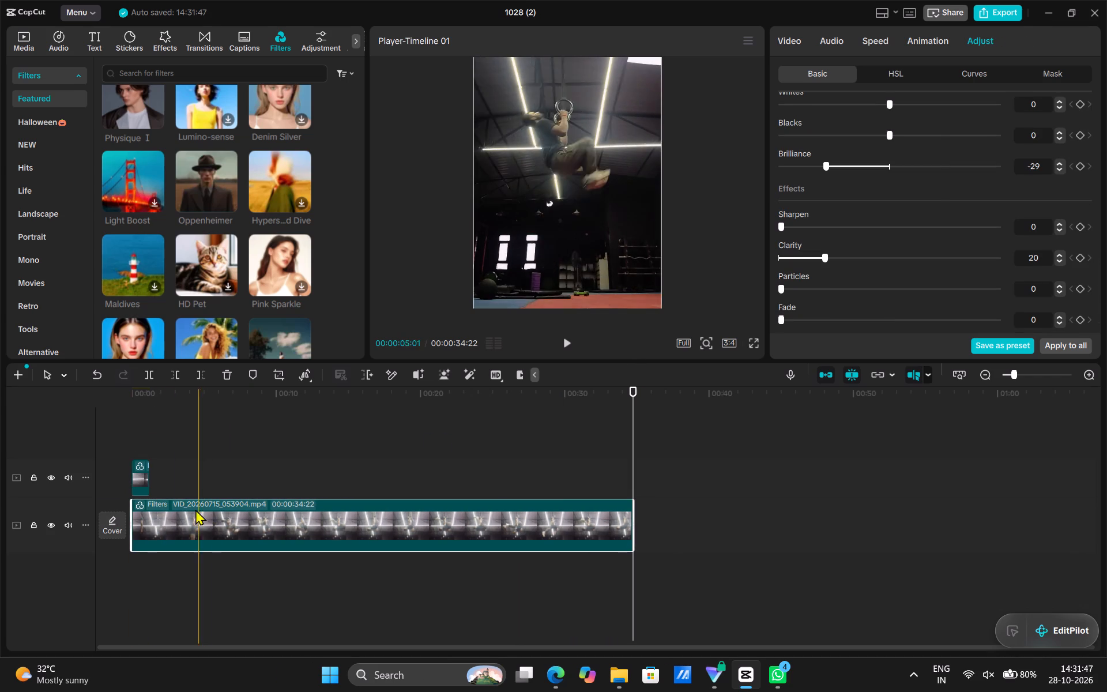
pyautogui.click(829, 371)
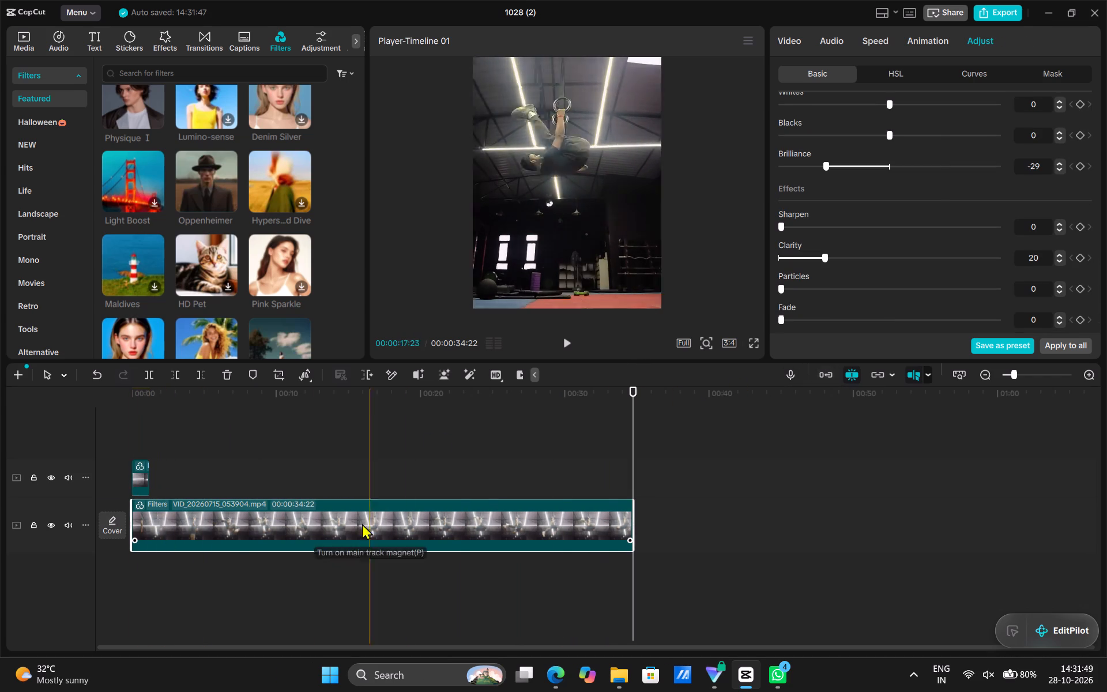
pyautogui.moveTo(248, 526); pyautogui.dragTo(292, 527)
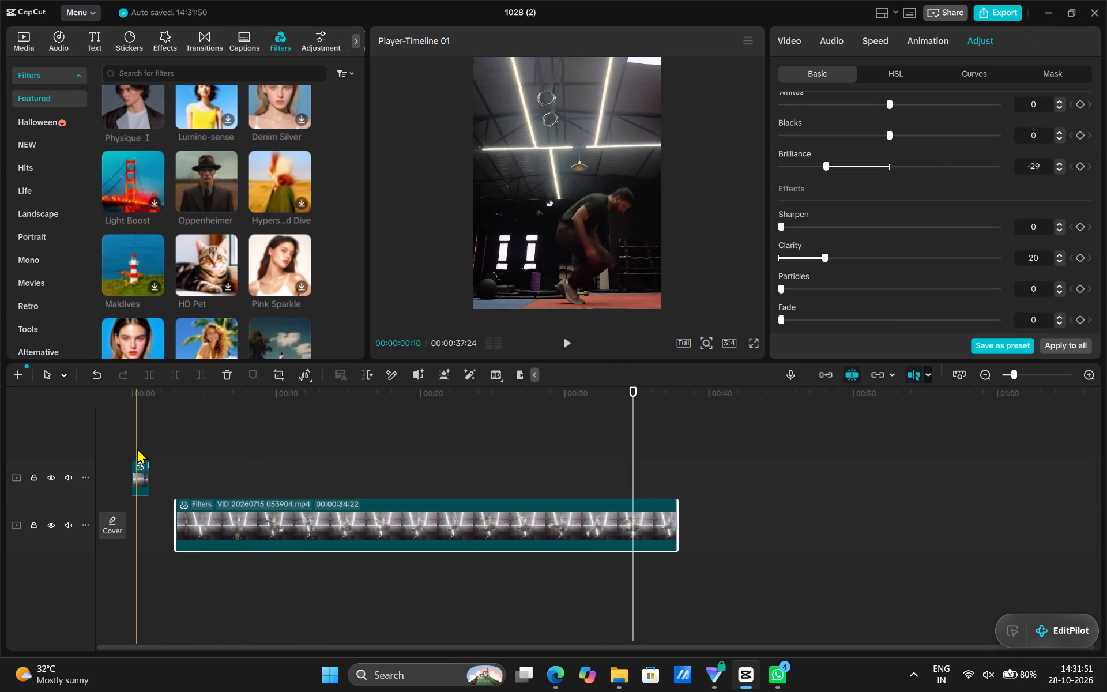
pyautogui.moveTo(142, 473); pyautogui.dragTo(143, 525)
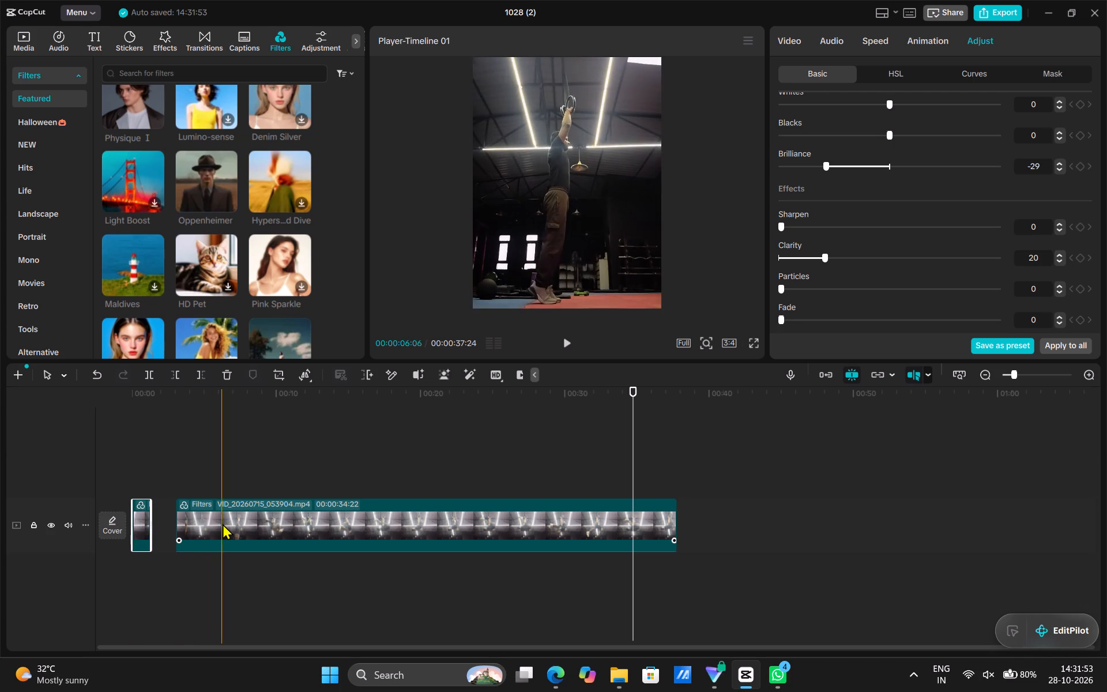
pyautogui.moveTo(223, 524); pyautogui.dragTo(197, 524)
pyautogui.click(114, 462)
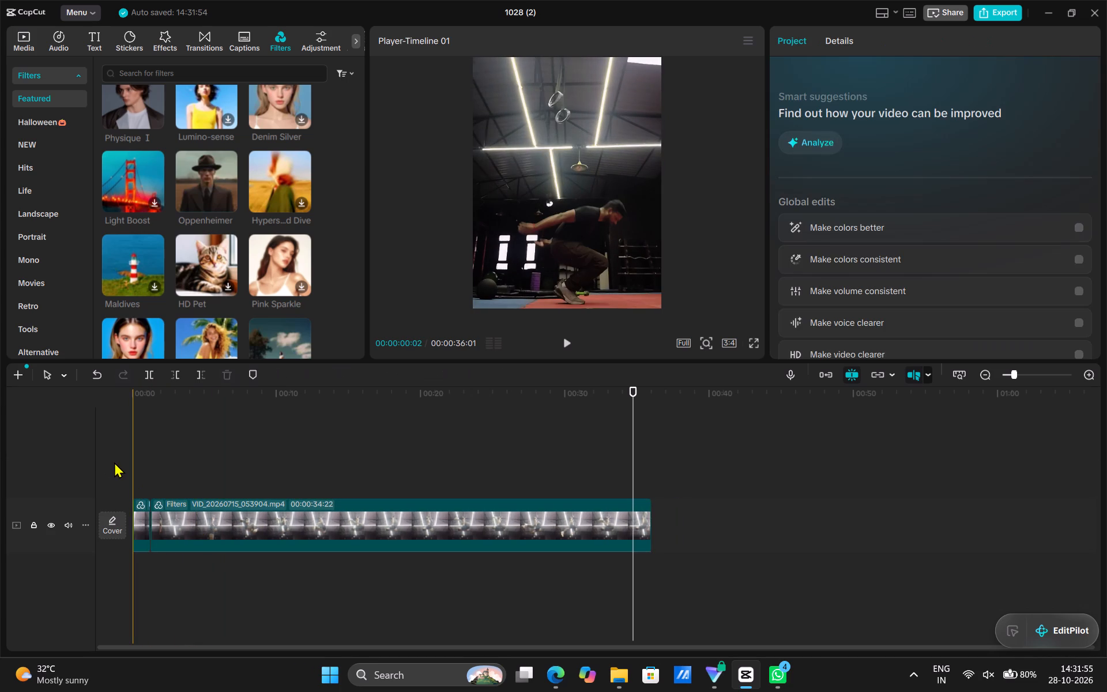
# Play the opening seconds from the timeline start to check the cut between the short piece and the long clip.
pyautogui.click(564, 342)
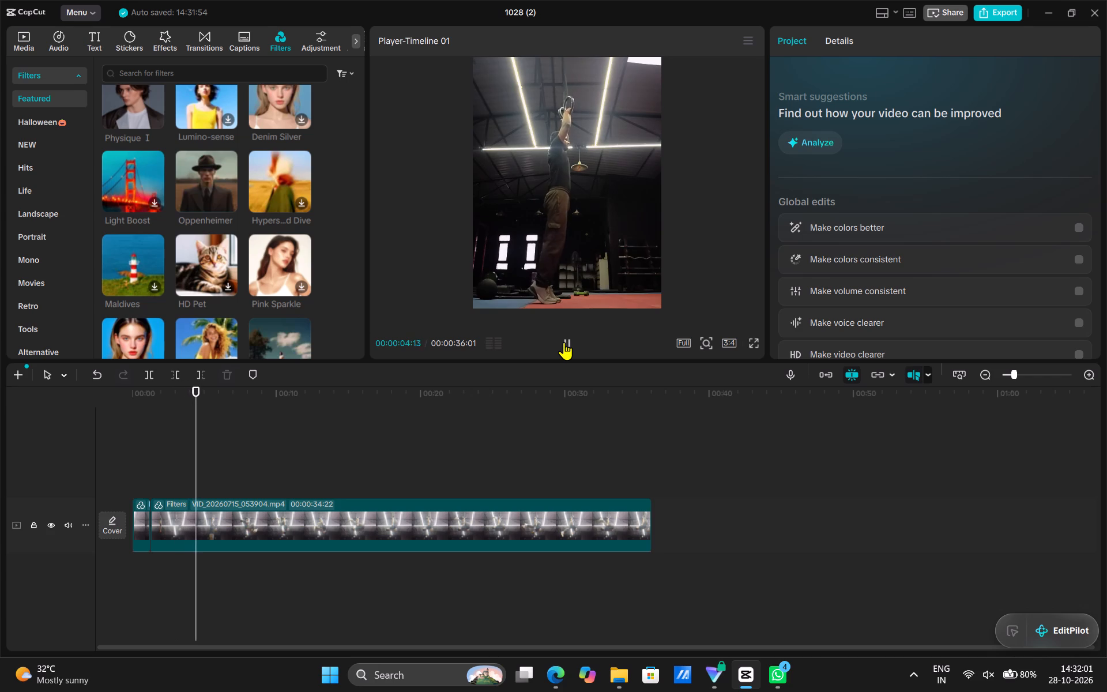
pyautogui.moveTo(220, 453); pyautogui.dragTo(130, 450)
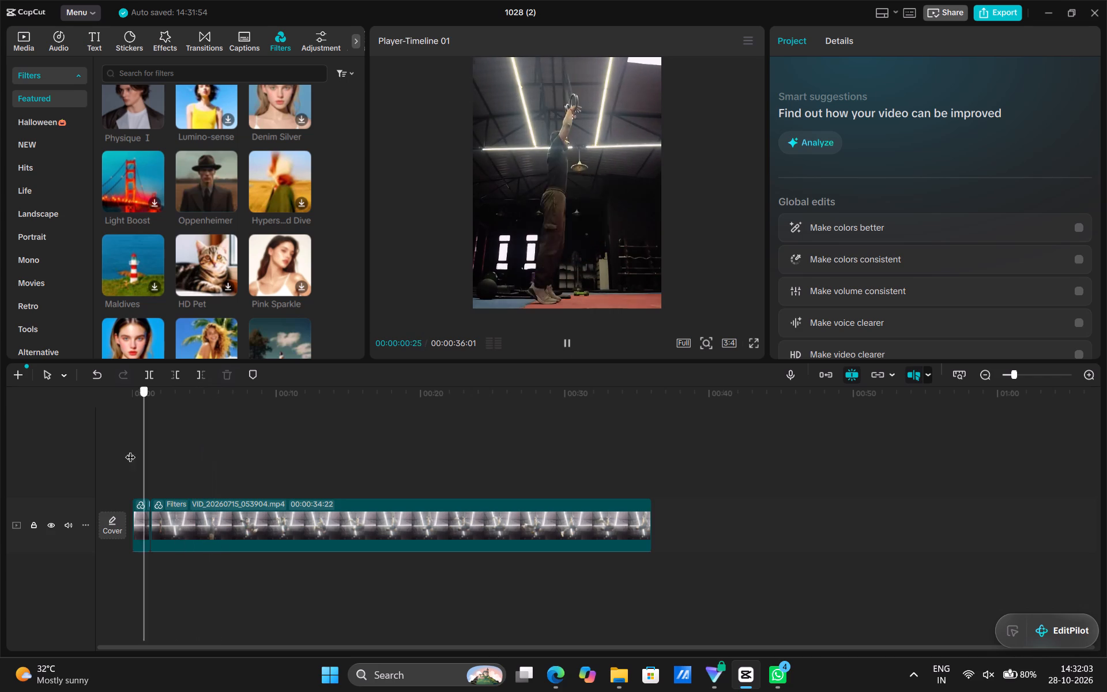
pyautogui.moveTo(130, 450); pyautogui.dragTo(95, 452)
pyautogui.click(95, 452)
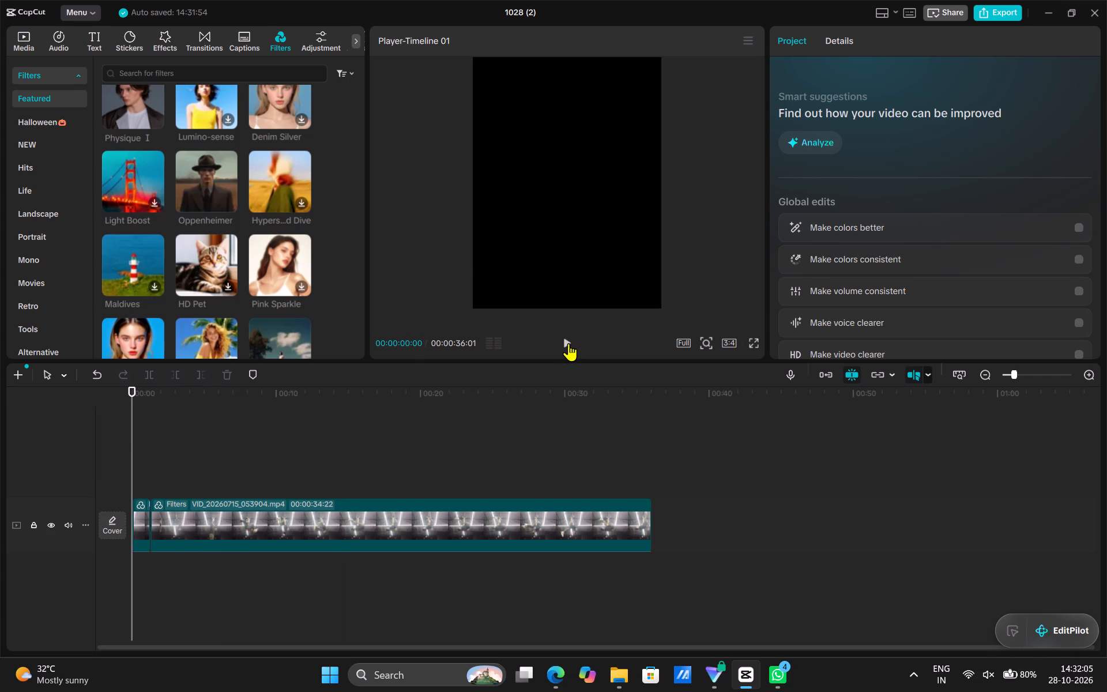
pyautogui.click(568, 343)
pyautogui.click(568, 343)
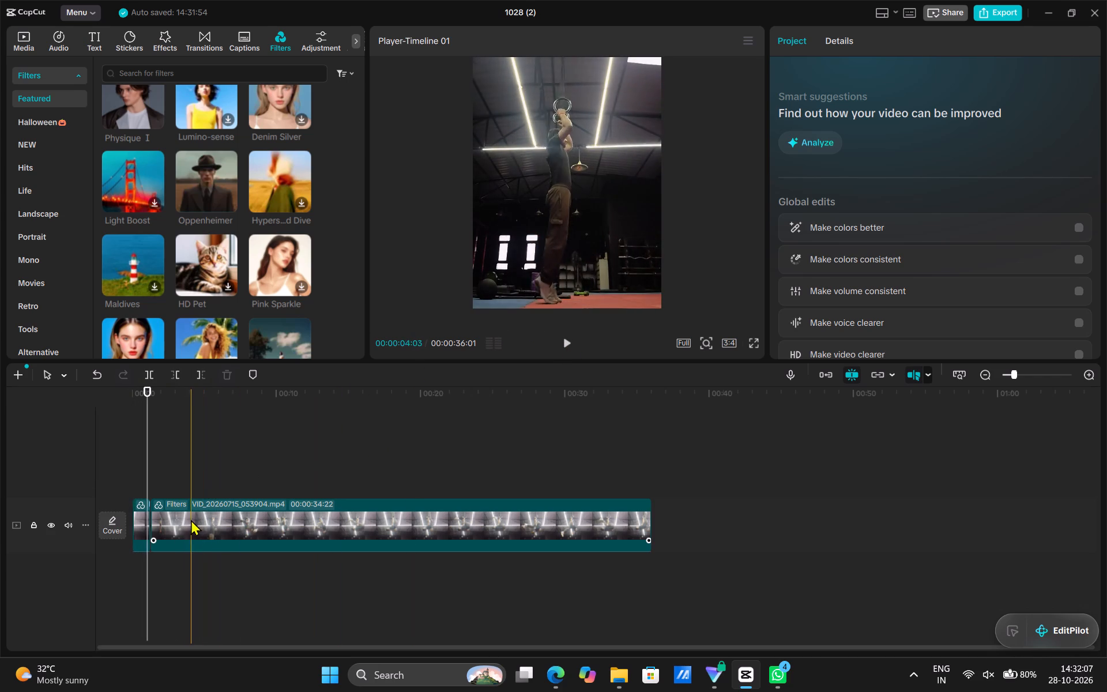
# Extend the short opening piece's beginning by about half a second and close the gaps at the timeline start and before the long clip.
pyautogui.moveTo(190, 520); pyautogui.dragTo(206, 520)
pyautogui.doubleClick(137, 521)
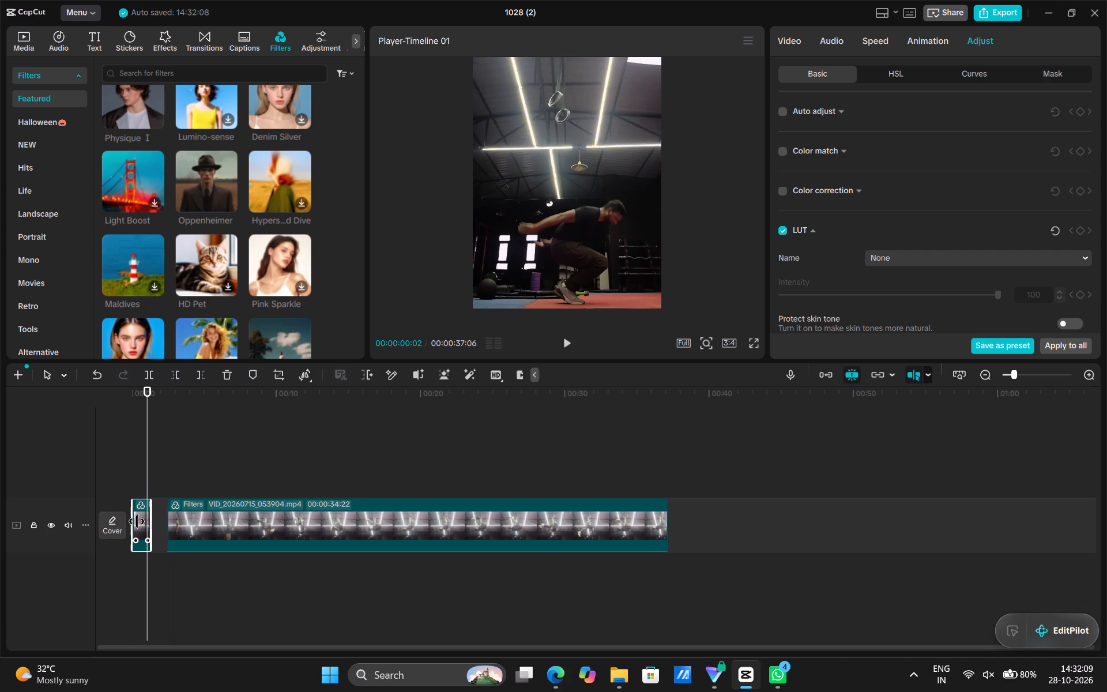
pyautogui.moveTo(137, 521); pyautogui.dragTo(112, 522)
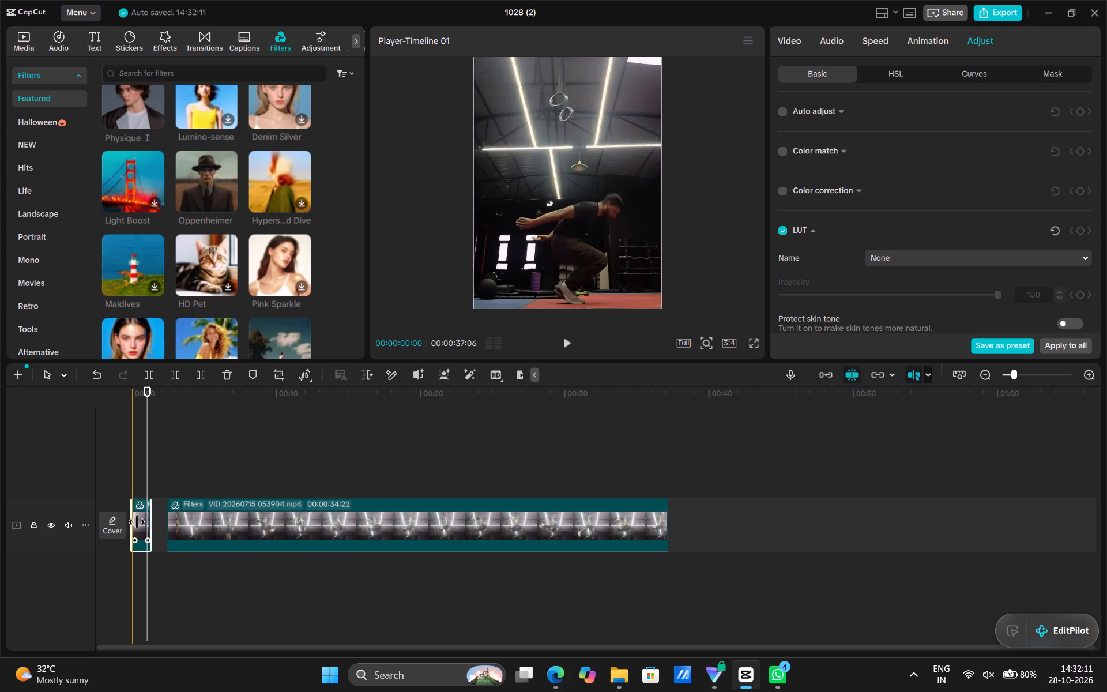
pyautogui.moveTo(140, 522); pyautogui.dragTo(156, 522)
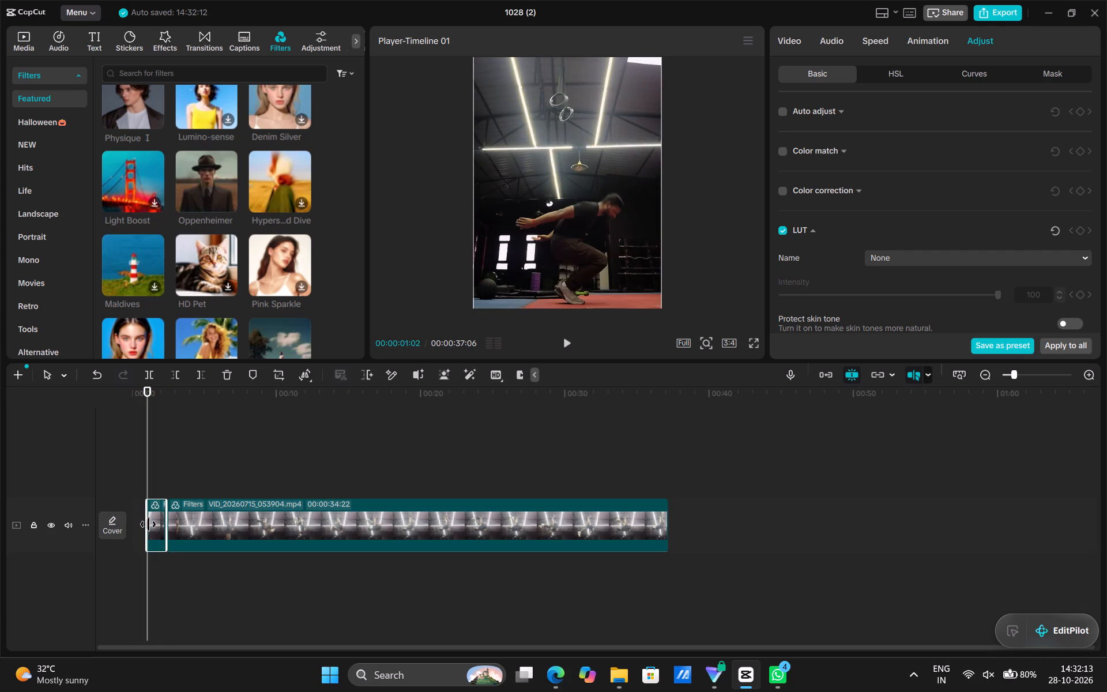
pyautogui.moveTo(148, 524); pyautogui.dragTo(142, 525)
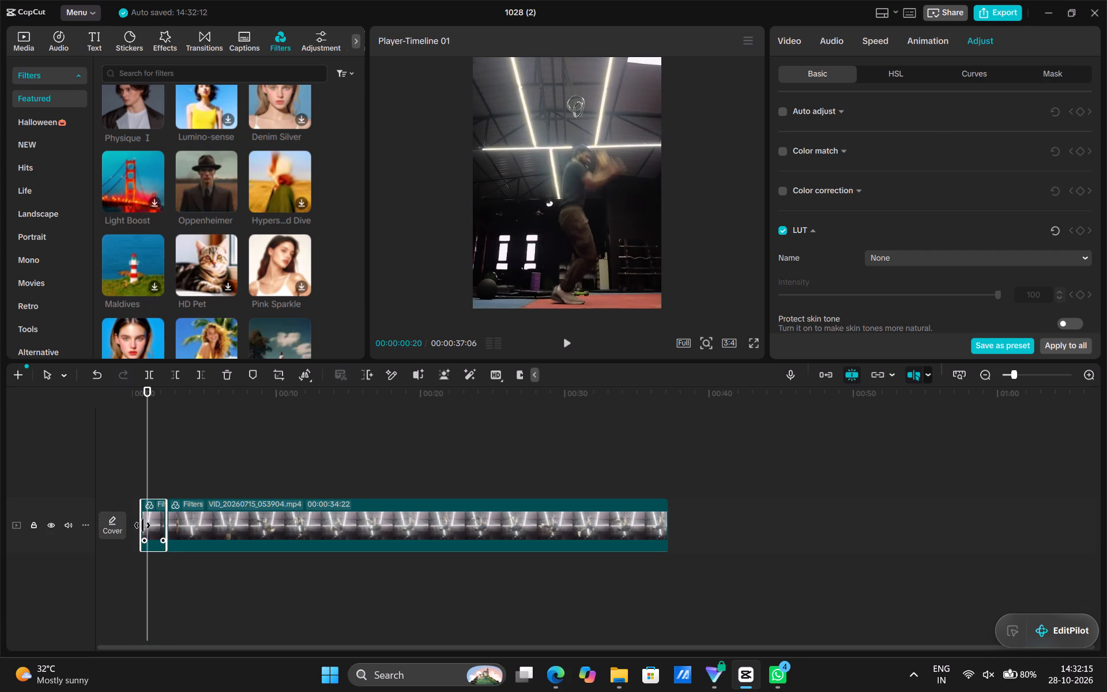
pyautogui.moveTo(142, 525); pyautogui.dragTo(142, 525)
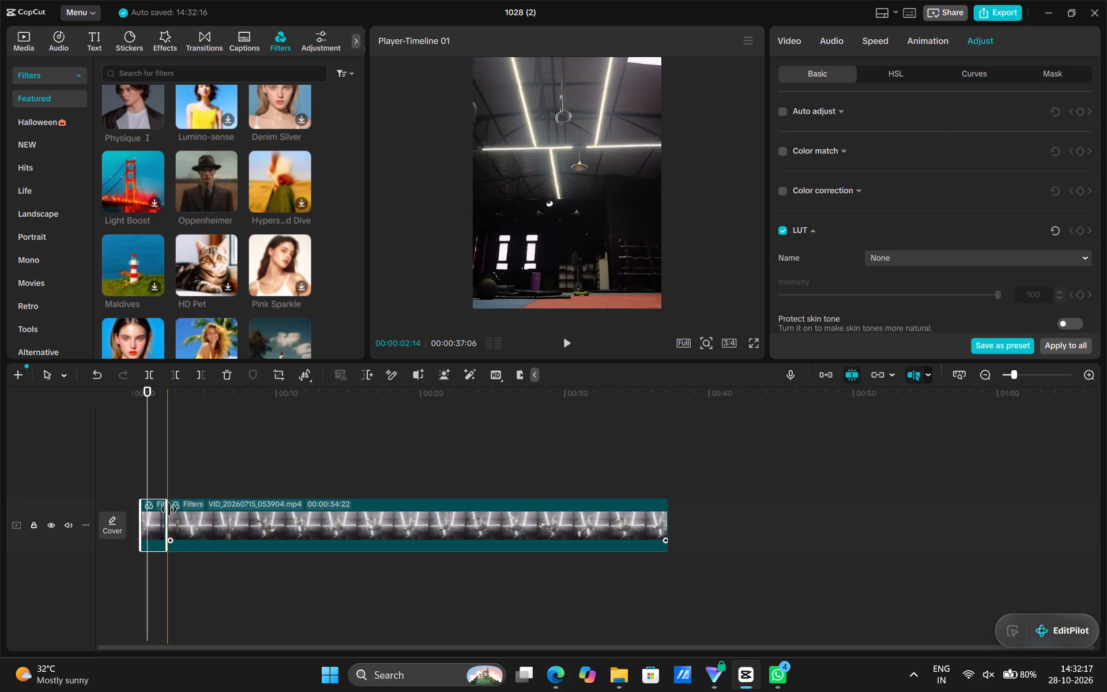
pyautogui.moveTo(154, 521); pyautogui.dragTo(145, 521)
pyautogui.moveTo(190, 514); pyautogui.dragTo(179, 514)
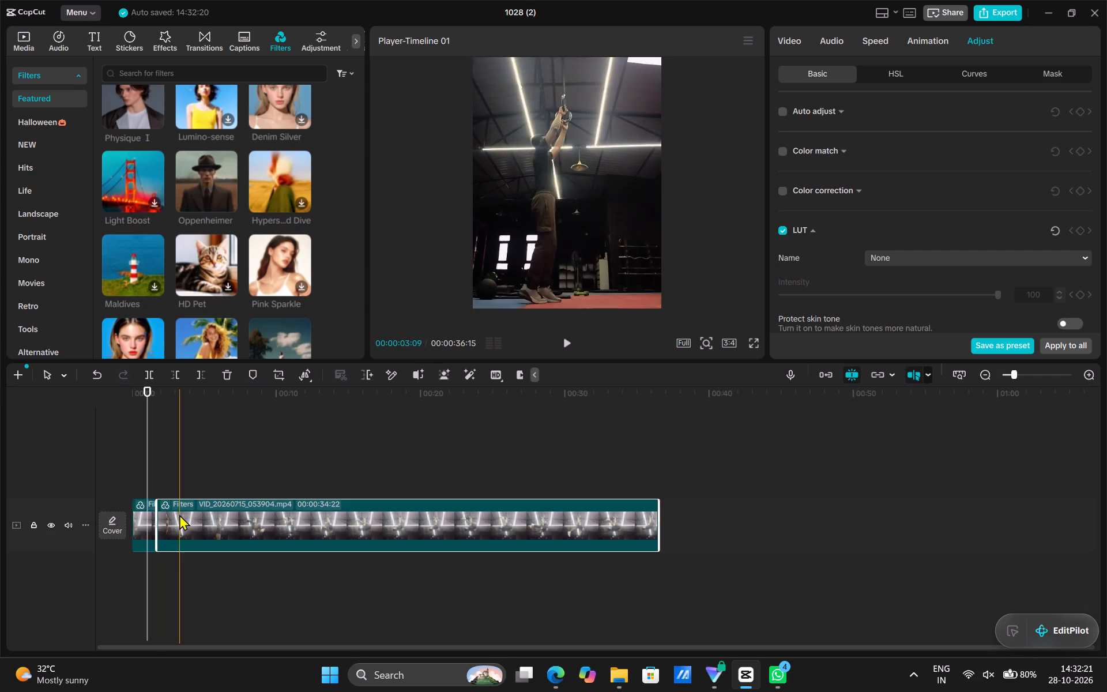
# Play the rearranged video from the timeline start to about 00:00:21:00 to review the new opening.
pyautogui.click(111, 472)
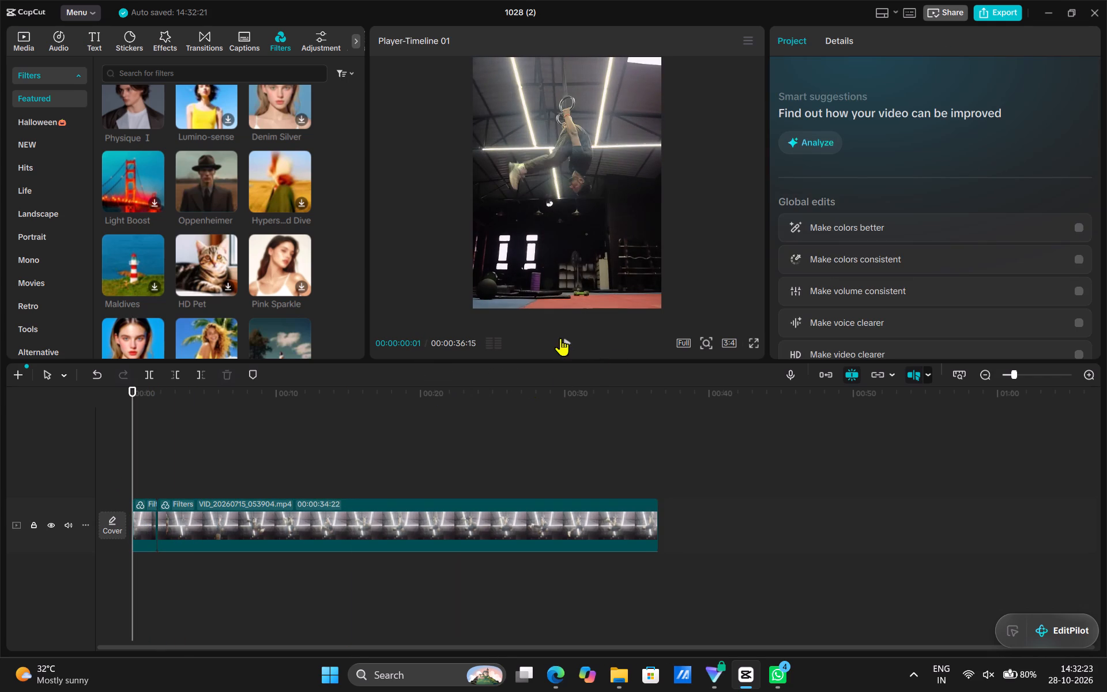
pyautogui.click(567, 339)
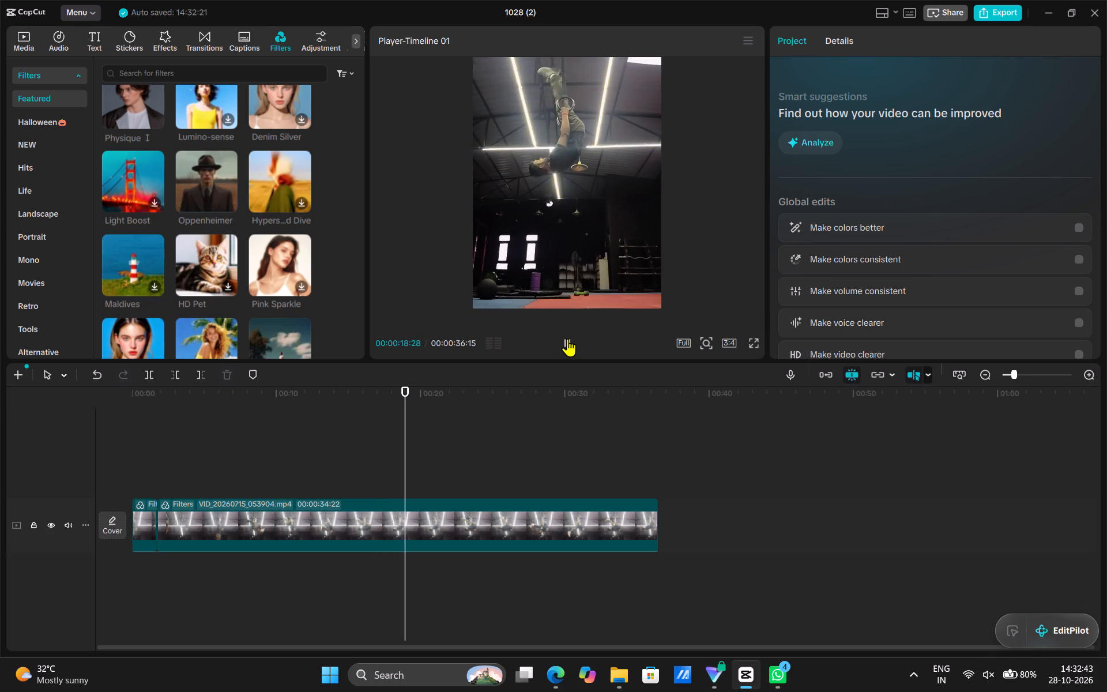
pyautogui.click(567, 339)
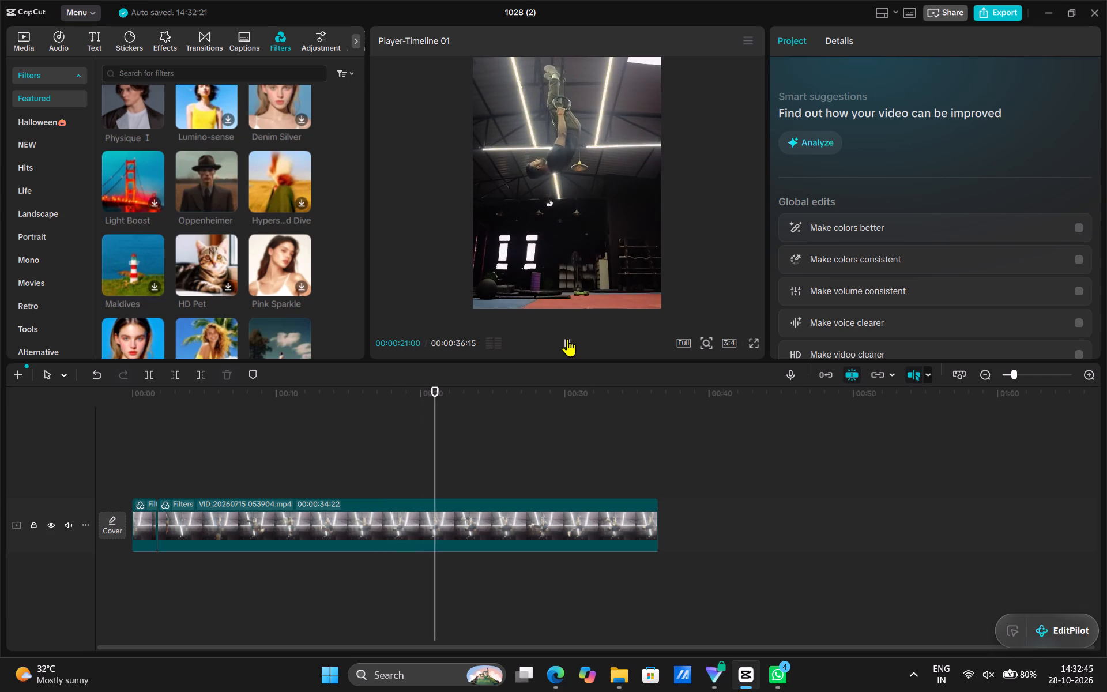